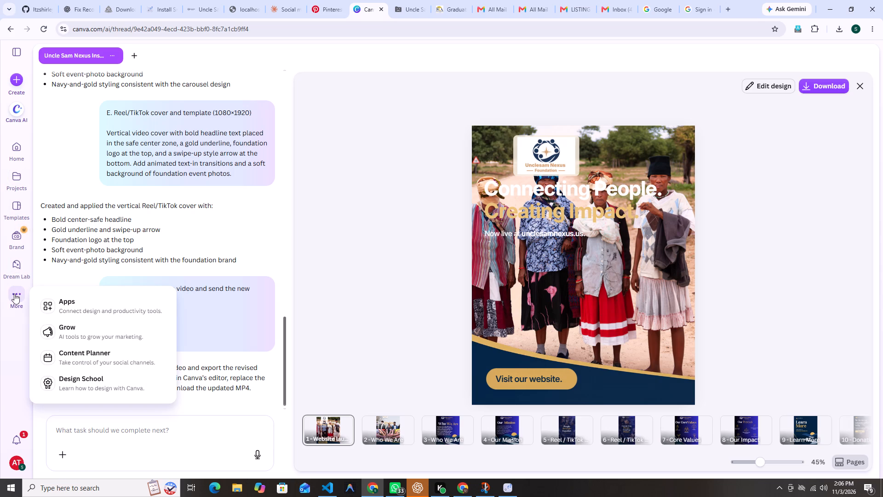
pyautogui.click(17, 185)
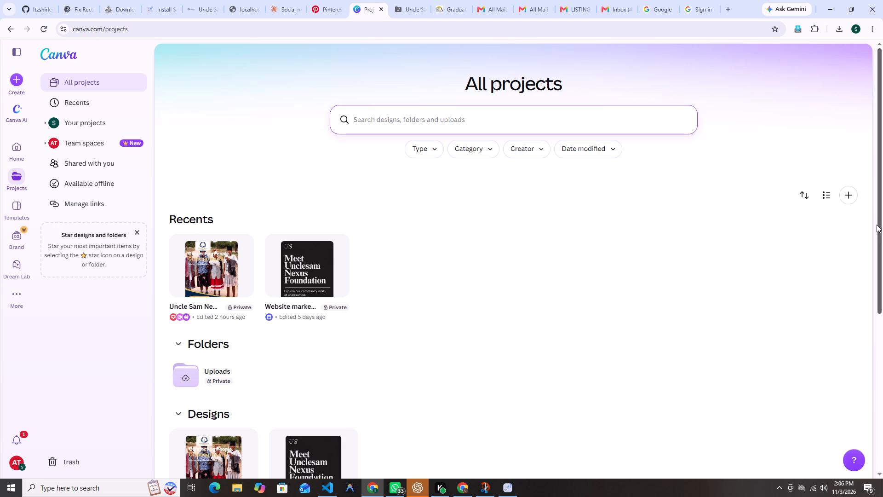
pyautogui.click(849, 200)
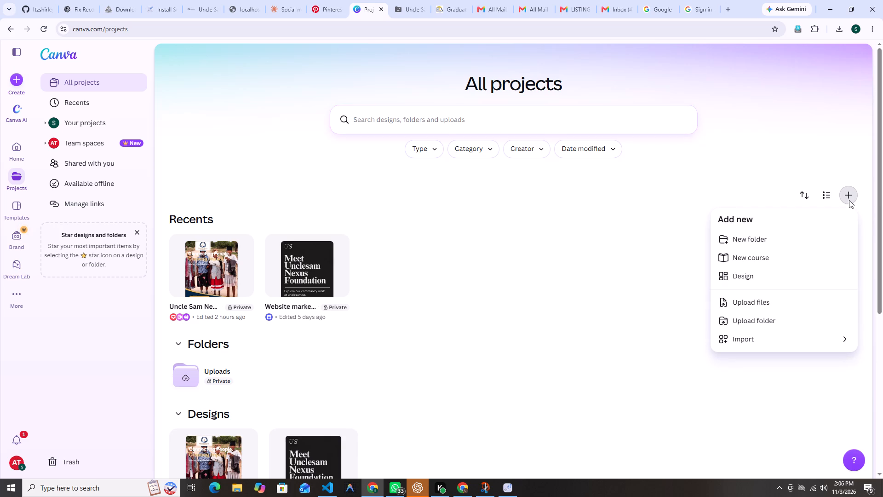
pyautogui.click(745, 303)
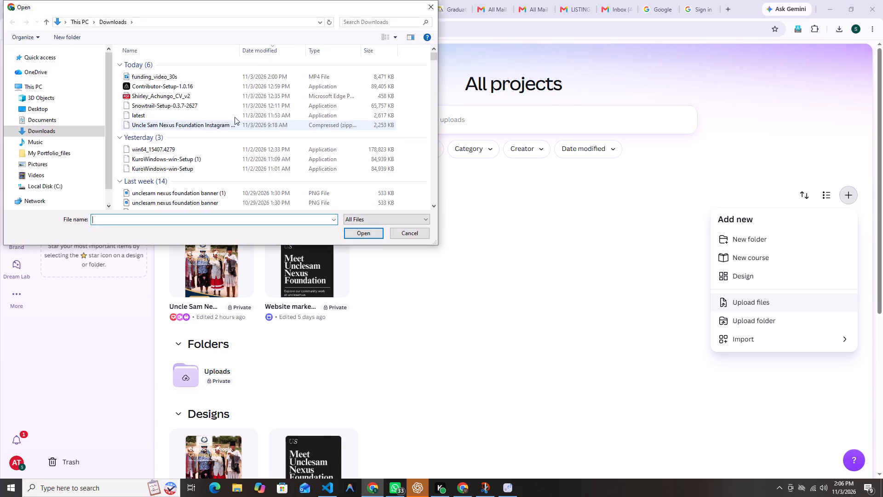
pyautogui.click(156, 77)
pyautogui.click(360, 237)
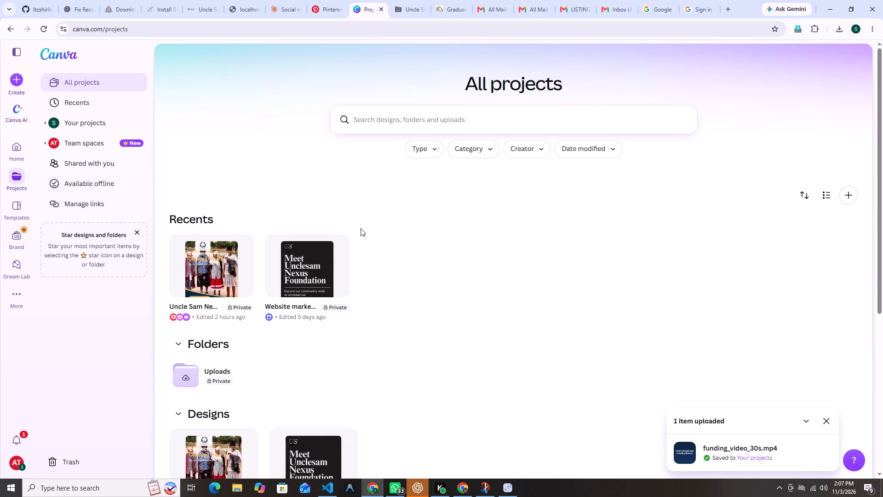
# Open the uploaded funding_video_30s.mp4 from Your projects and play it through to review its contents.
pyautogui.scroll(-4, 402, 366)
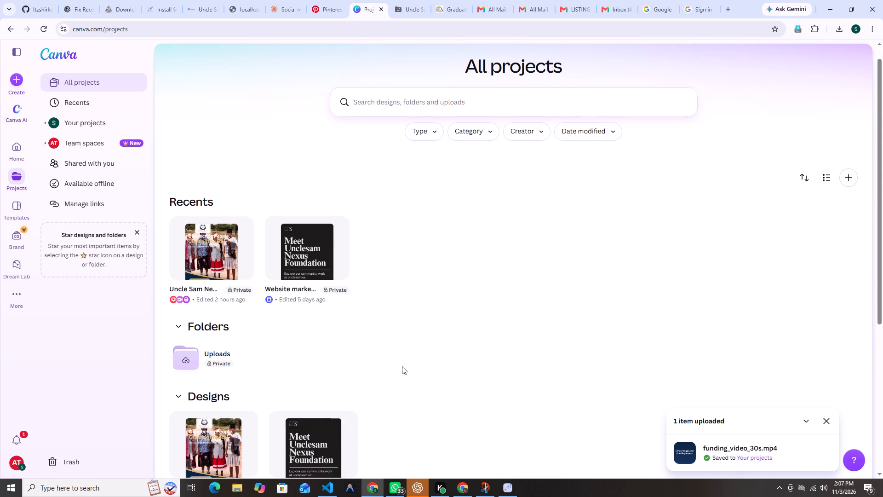
pyautogui.scroll(-6, 402, 366)
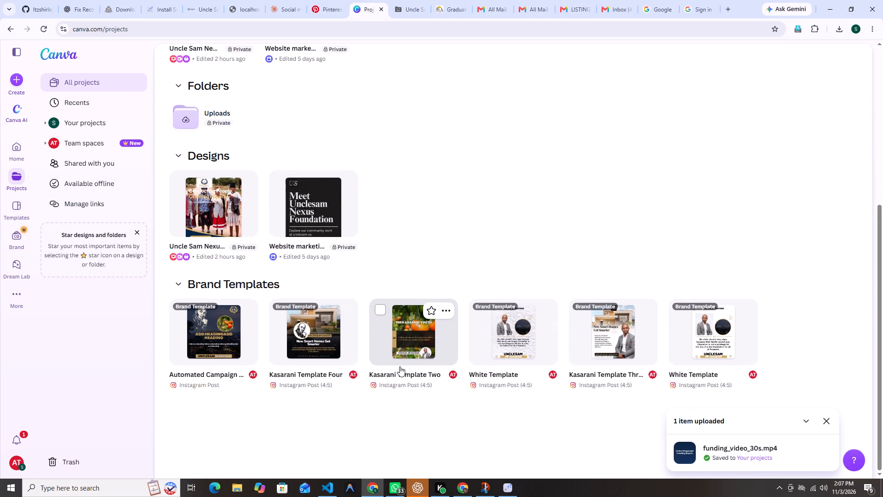
pyautogui.scroll(4, 400, 366)
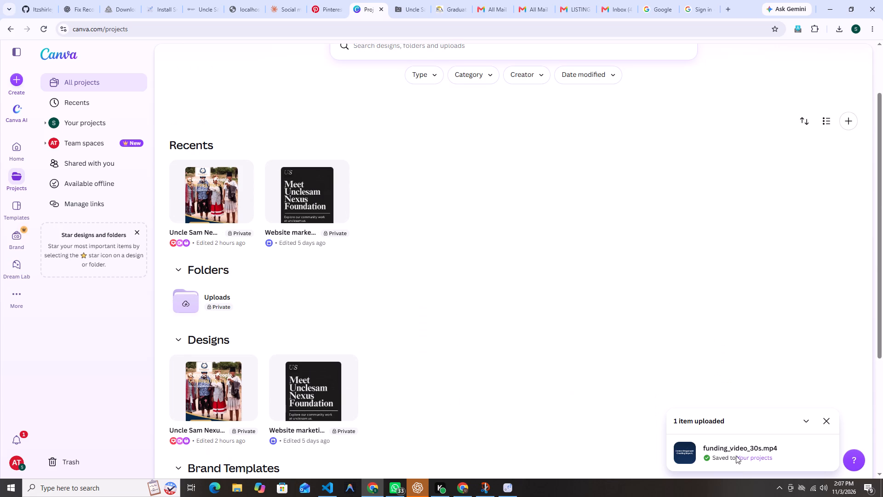
pyautogui.click(691, 448)
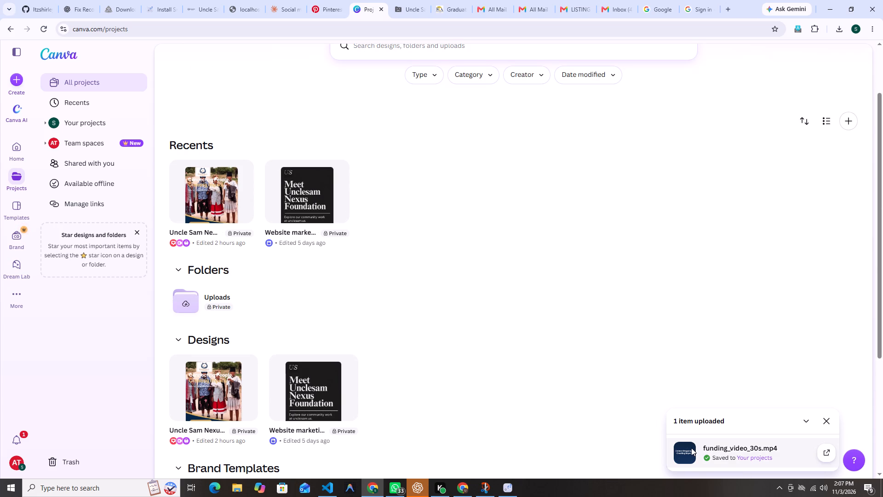
pyautogui.doubleClick(691, 448)
pyautogui.click(747, 460)
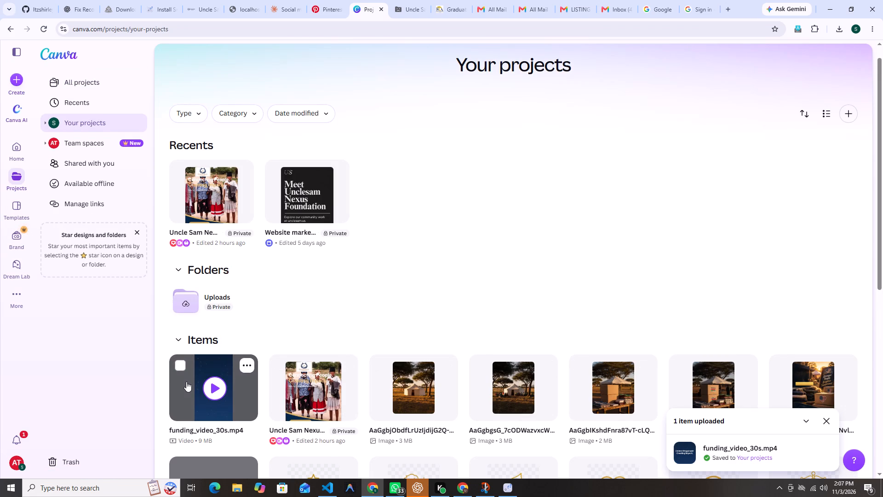
pyautogui.click(201, 389)
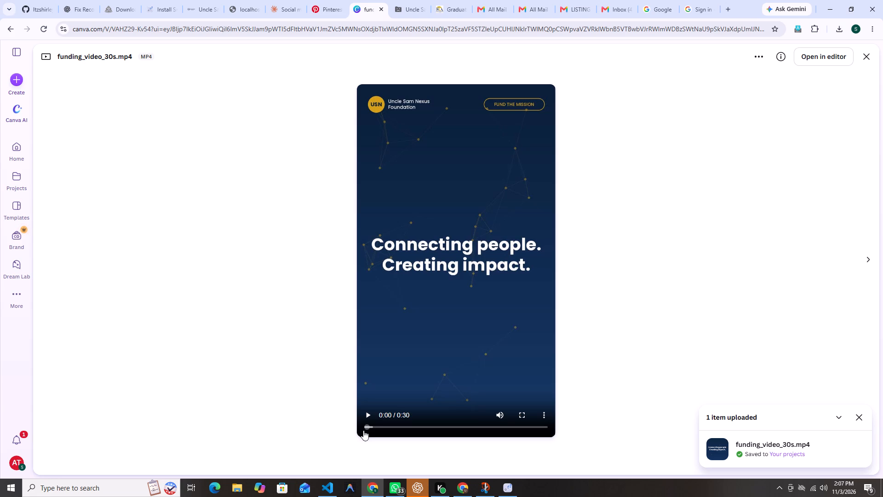
pyautogui.click(367, 417)
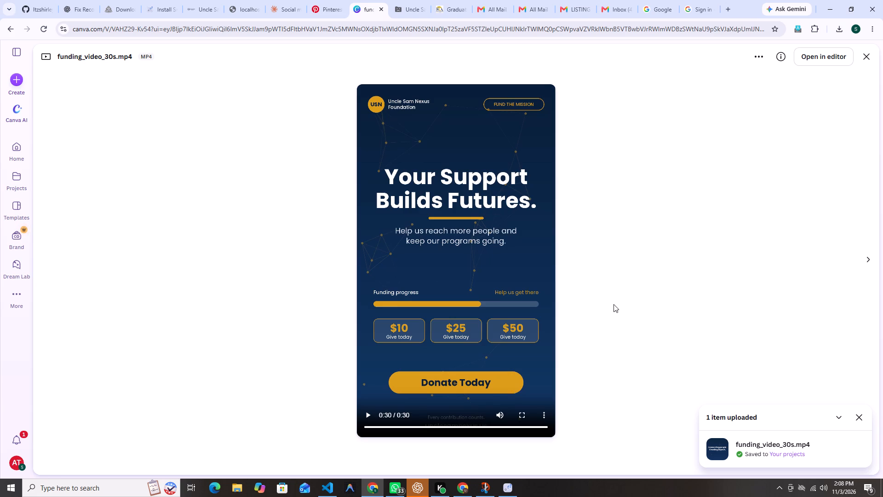
# Open funding_video_30s.mp4 in the design editor.
pyautogui.click(824, 58)
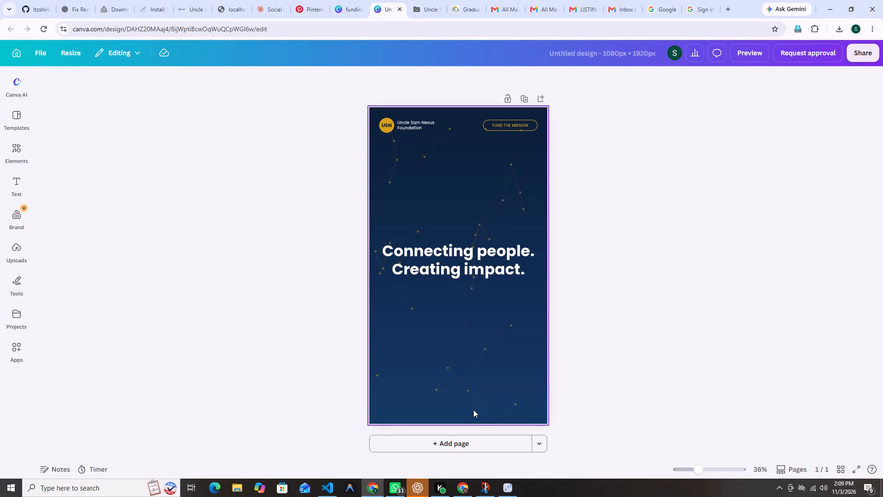
# Play the funding video on the design page through to its closing donation screen.
pyautogui.click(399, 125)
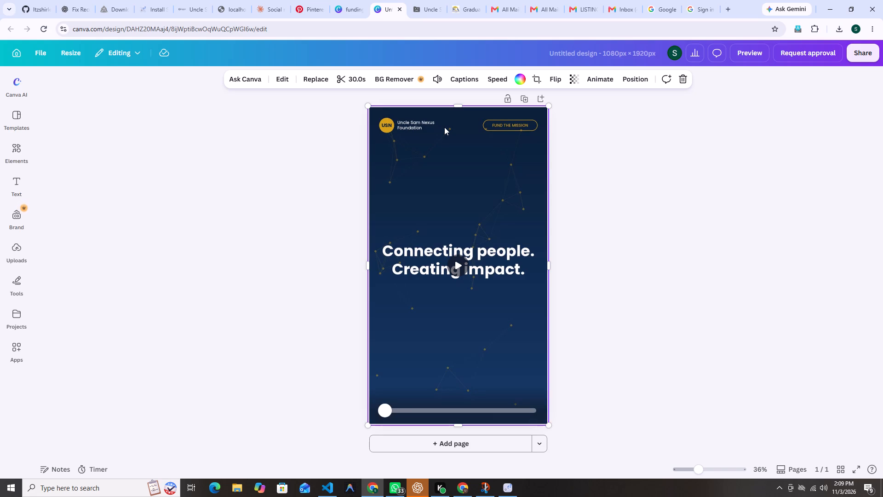
pyautogui.click(465, 263)
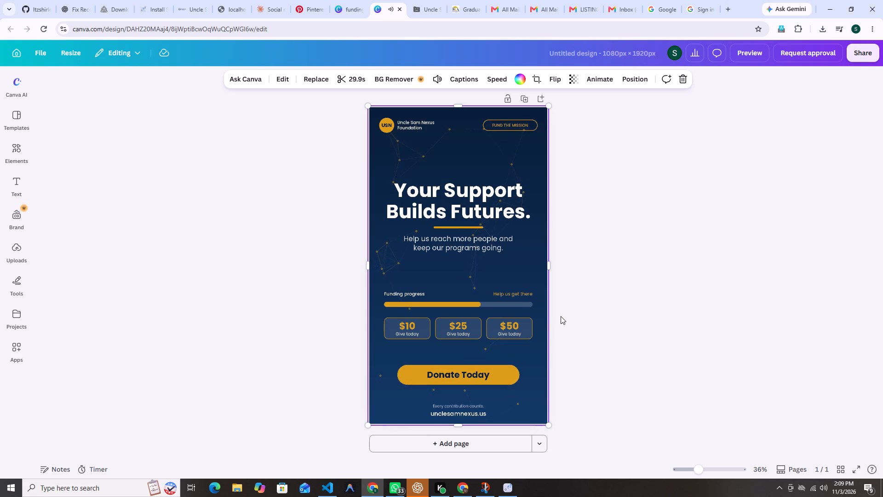
# Examine the video's editing options, including adjustments, filters, apps, speed and playback, for a way to change the logo.
pyautogui.click(288, 78)
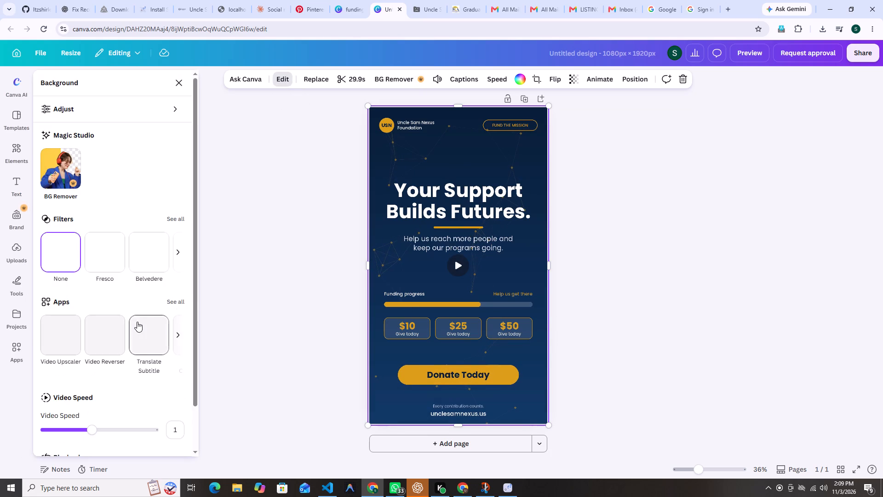
pyautogui.scroll(-7, 137, 322)
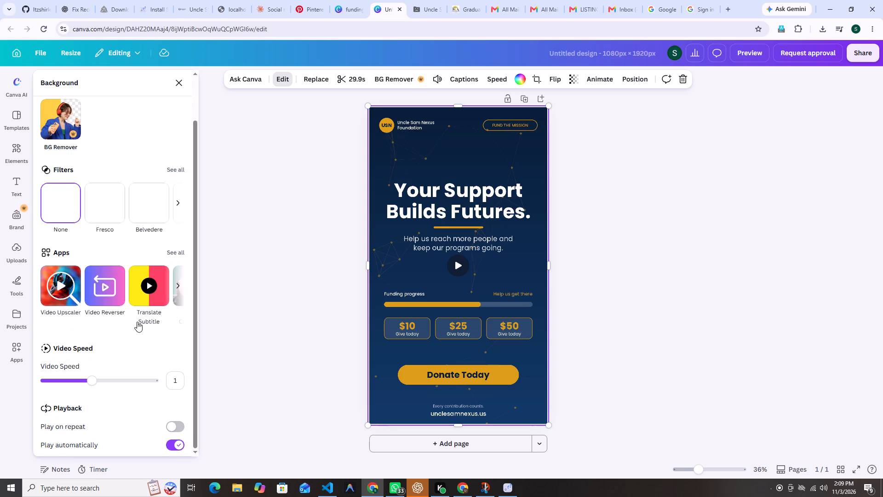
pyautogui.scroll(5, 137, 322)
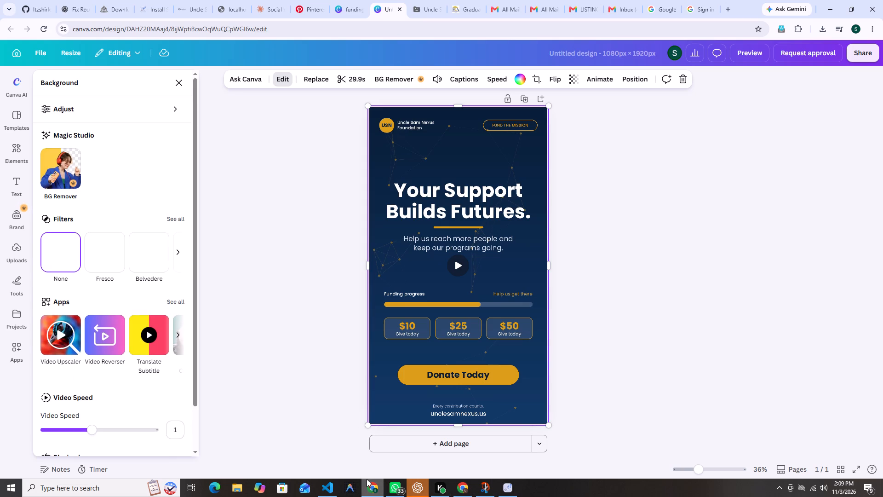
pyautogui.click(345, 7)
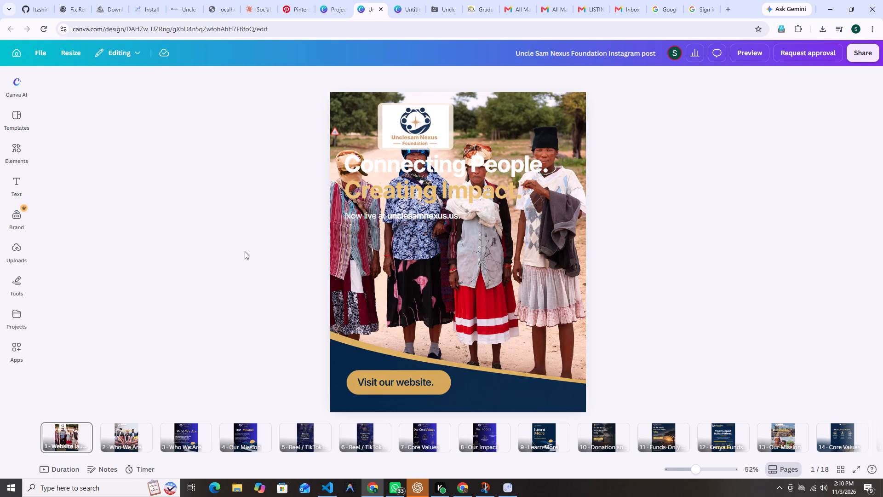
# Look through the Instagram post design's pages, moving on from the website launch page to the second page, Who We Are.
pyautogui.scroll(-2, 460, 269)
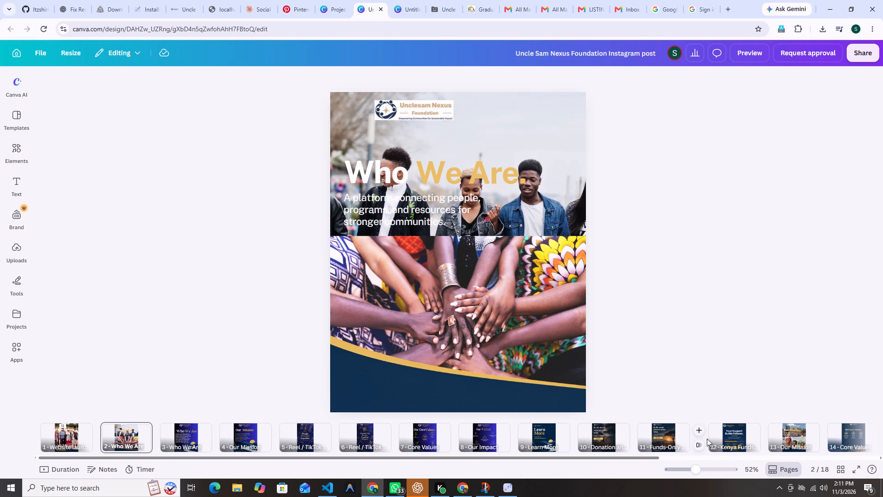
# Copy the Unclesam Nexus Foundation logo from page 7, Core Values, of the Instagram post design.
pyautogui.click(428, 431)
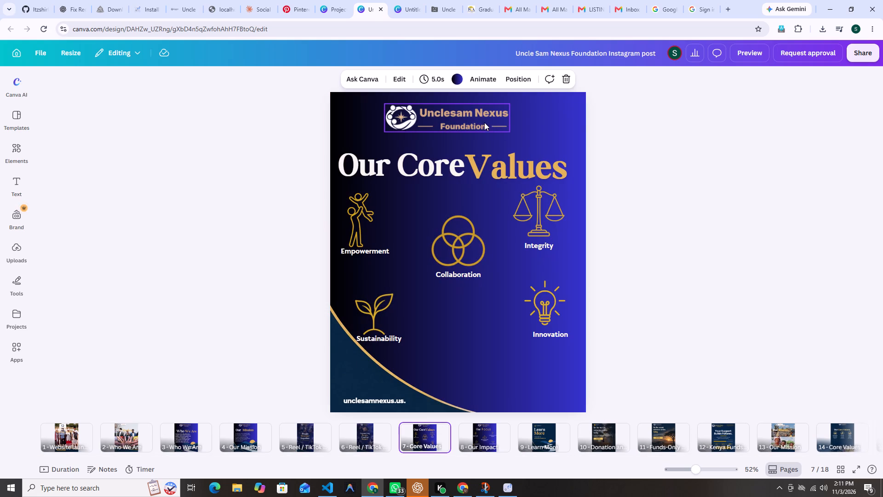
pyautogui.rightClick(478, 118)
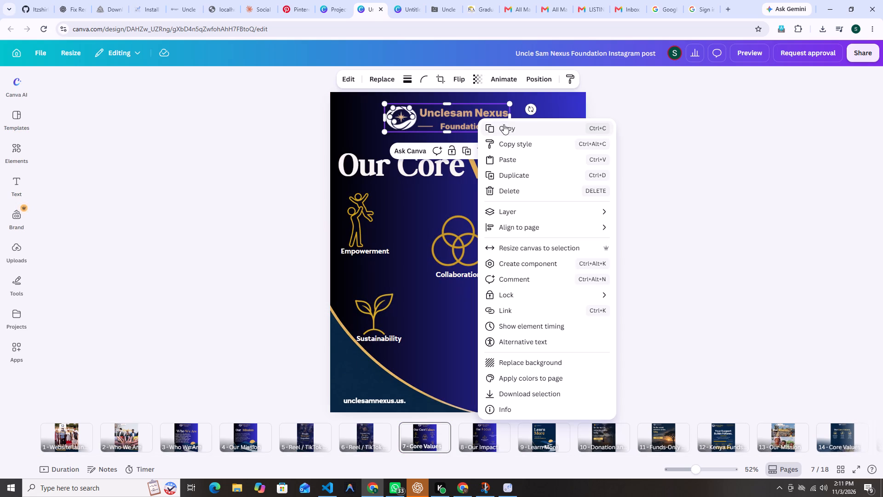
pyautogui.click(504, 127)
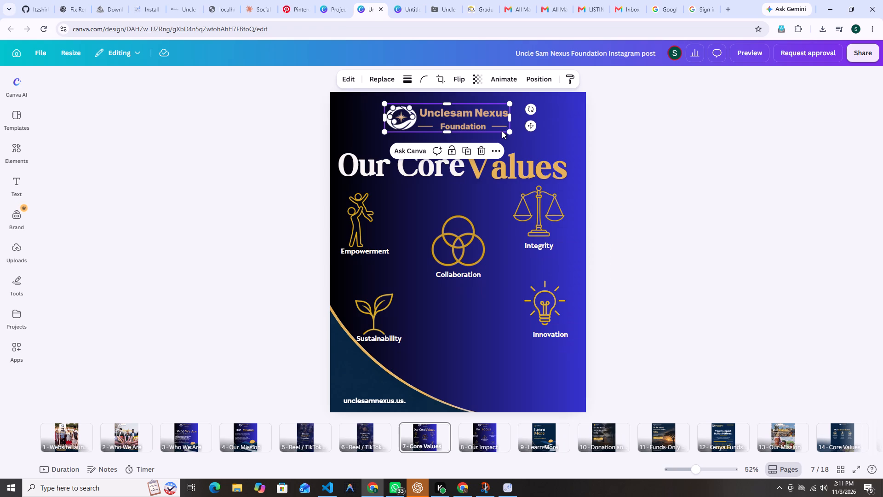
# Paste the copied Unclesam Nexus Foundation logo onto the funding video in the untitled 1080 × 1920 px design.
pyautogui.click(414, 12)
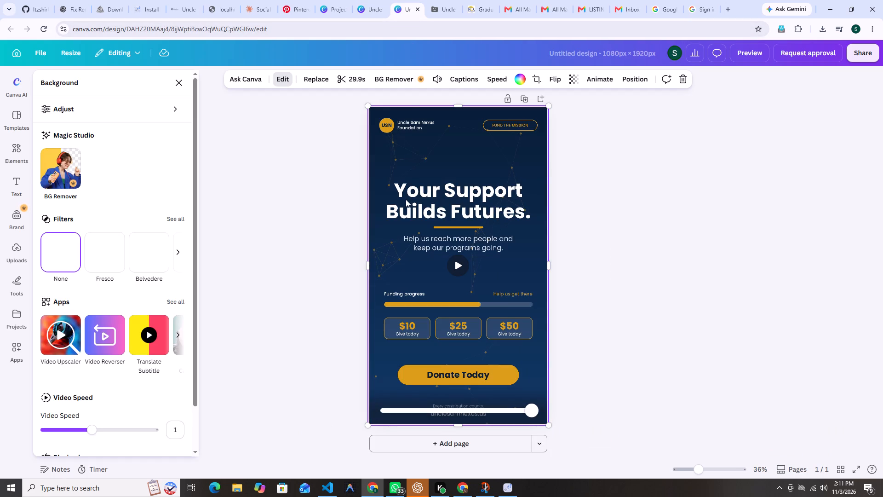
pyautogui.rightClick(402, 141)
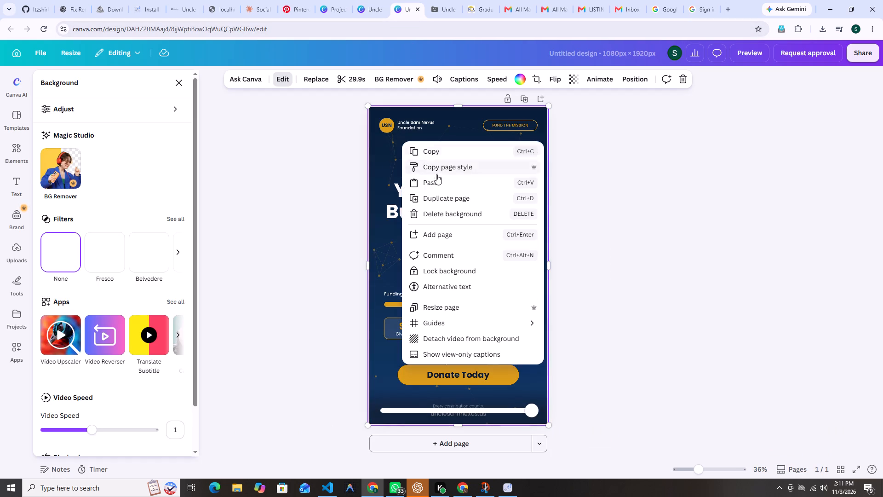
pyautogui.click(436, 183)
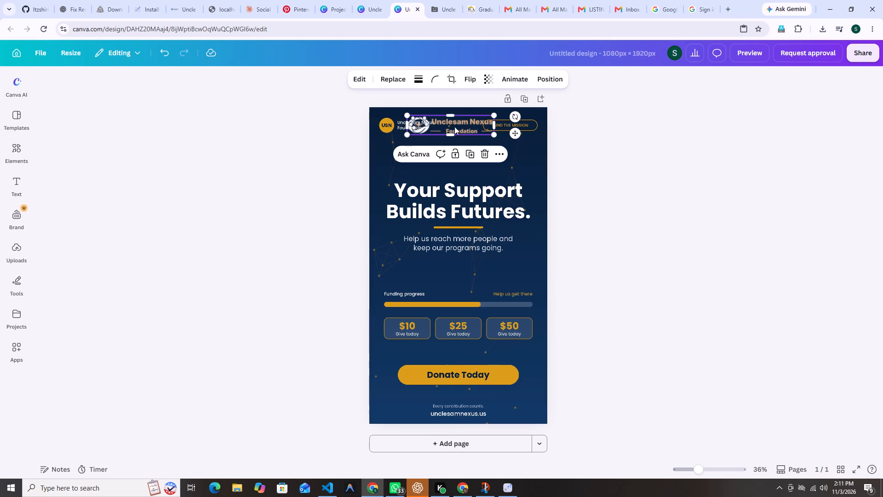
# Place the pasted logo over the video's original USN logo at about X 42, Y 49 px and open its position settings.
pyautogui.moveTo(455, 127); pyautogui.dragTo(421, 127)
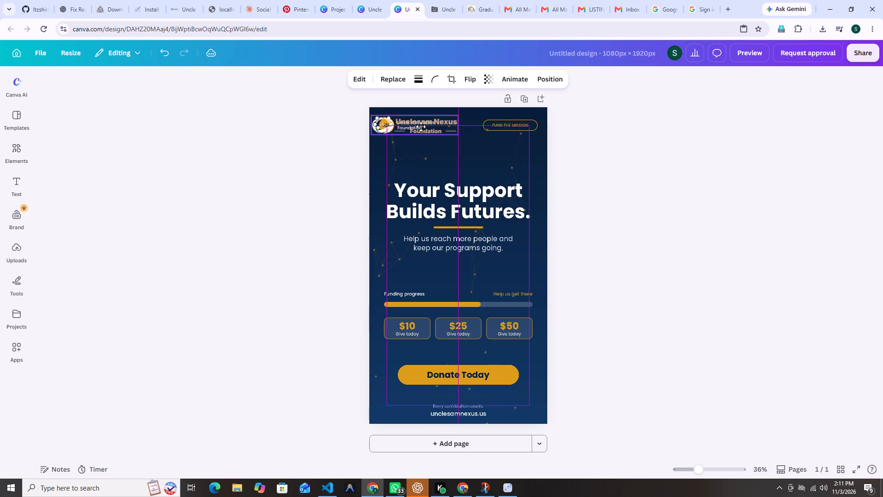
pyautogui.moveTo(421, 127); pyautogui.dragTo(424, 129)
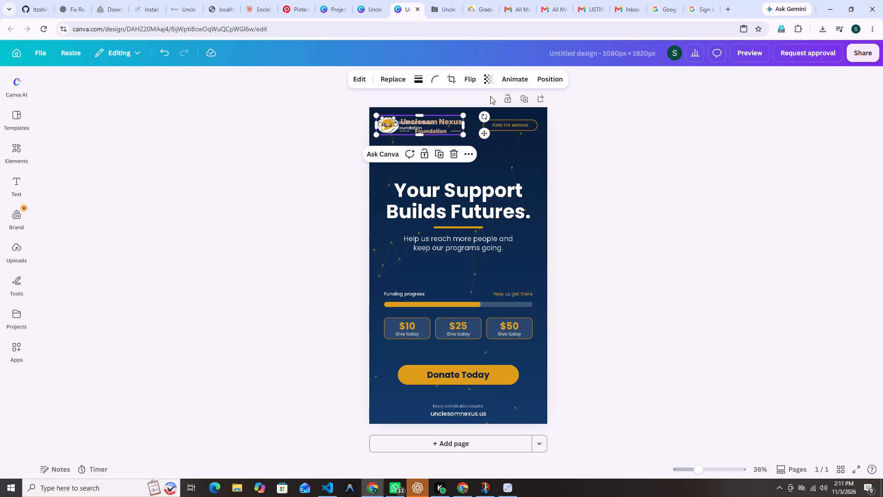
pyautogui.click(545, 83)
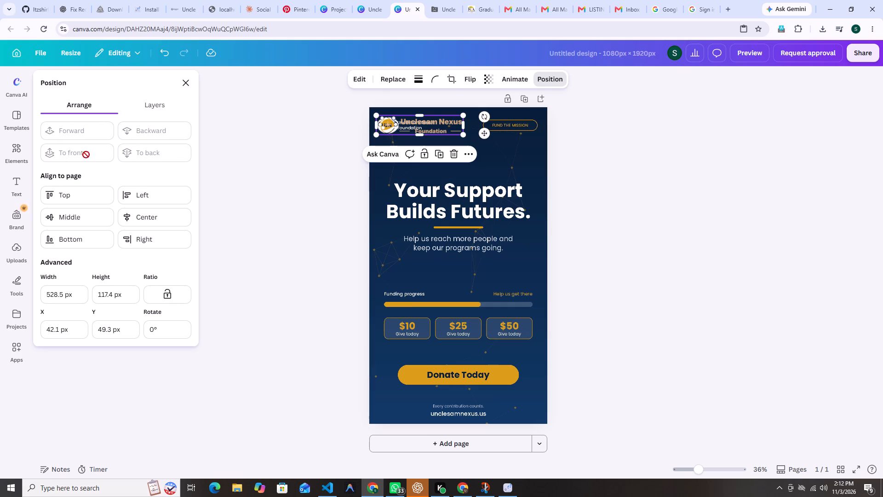
# Move the pasted logo off the original USN logo to just above the "Your Support Builds Futures." heading, and select the background video.
pyautogui.moveTo(447, 122); pyautogui.dragTo(457, 140)
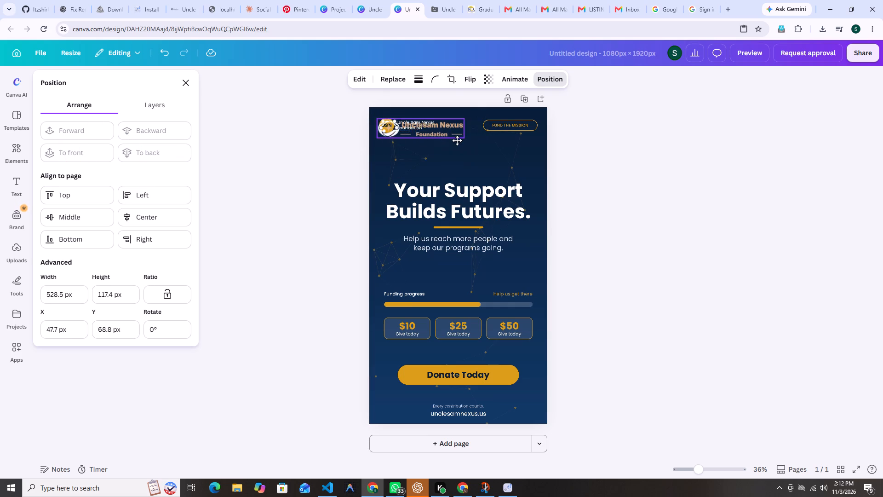
pyautogui.moveTo(457, 140); pyautogui.dragTo(489, 150)
pyautogui.click(385, 127)
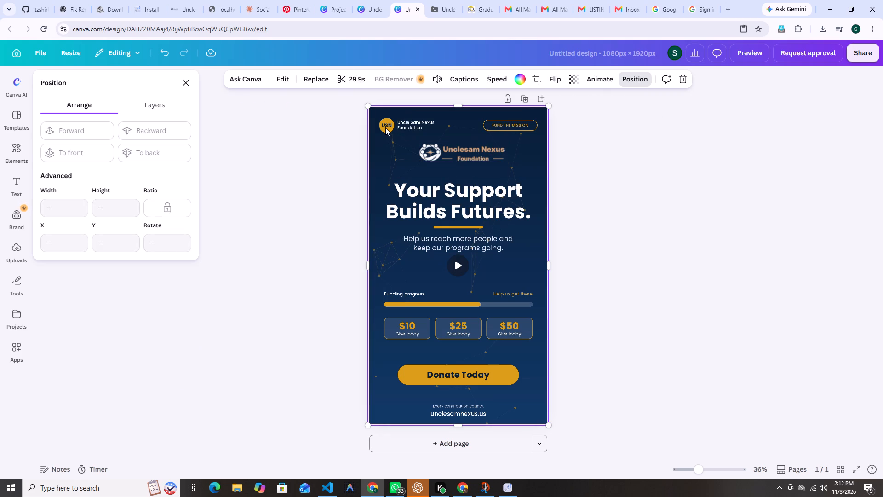
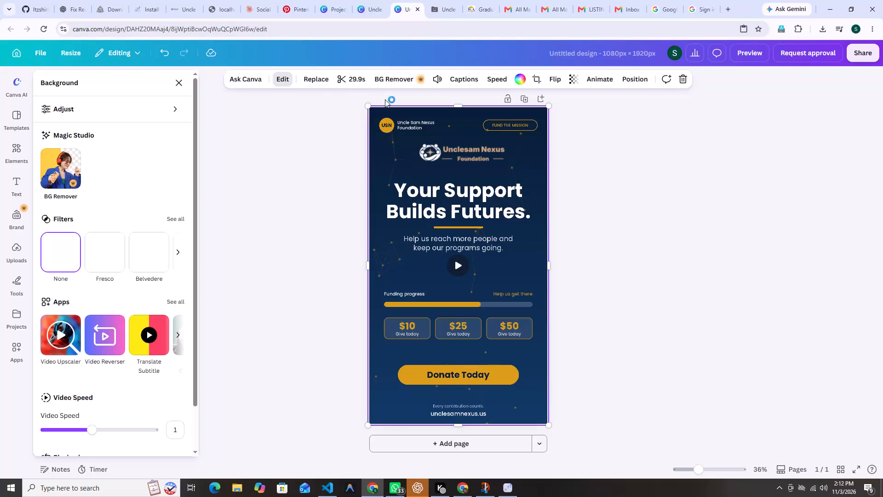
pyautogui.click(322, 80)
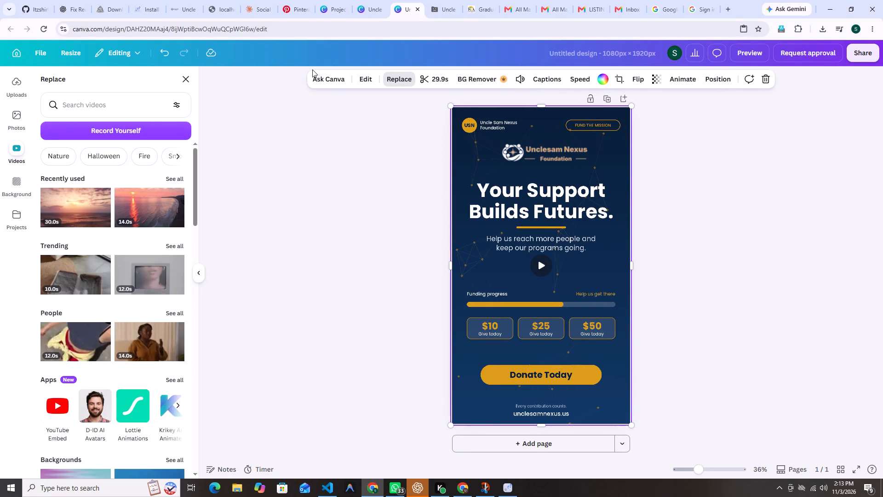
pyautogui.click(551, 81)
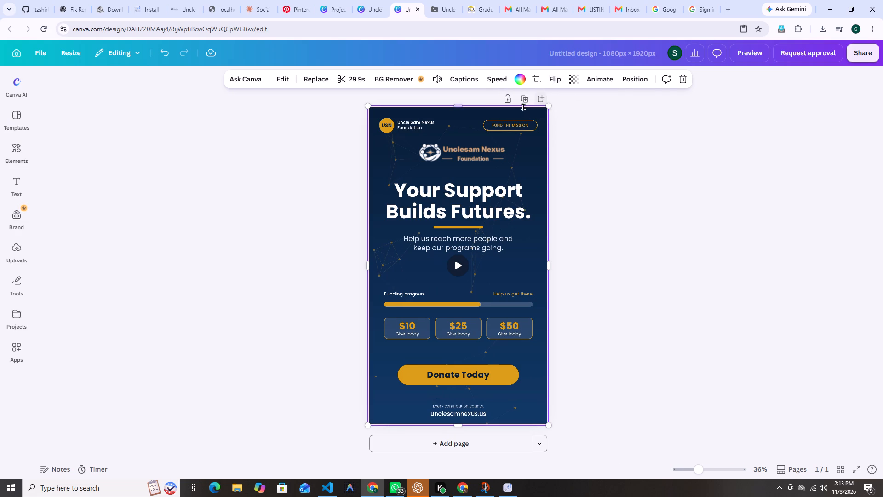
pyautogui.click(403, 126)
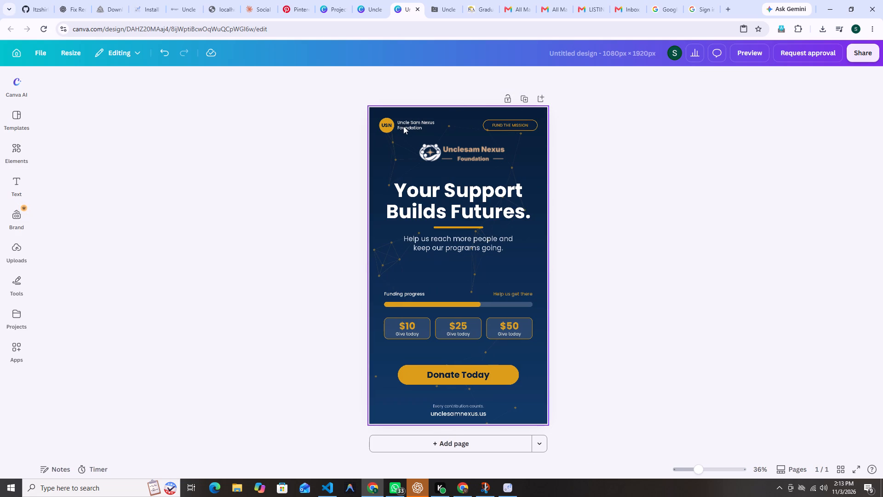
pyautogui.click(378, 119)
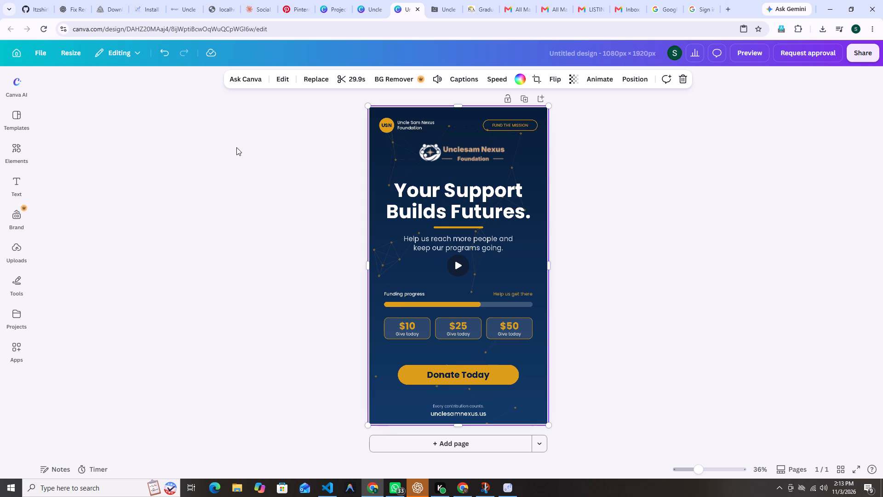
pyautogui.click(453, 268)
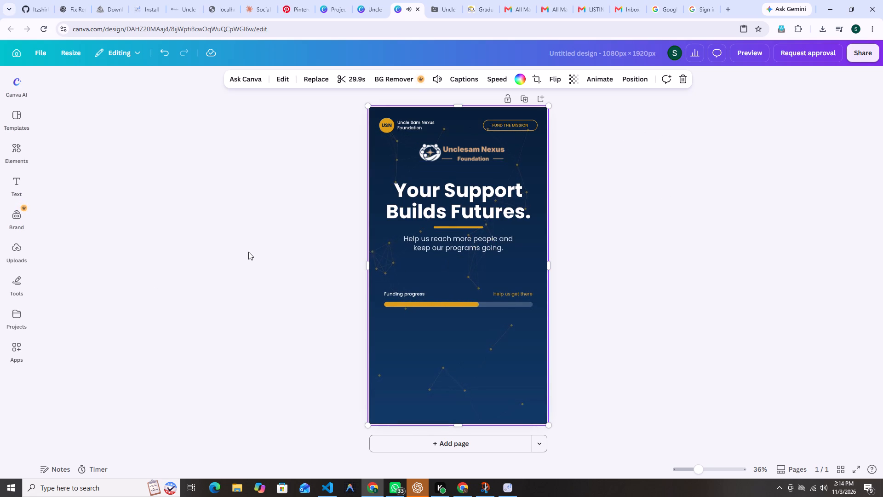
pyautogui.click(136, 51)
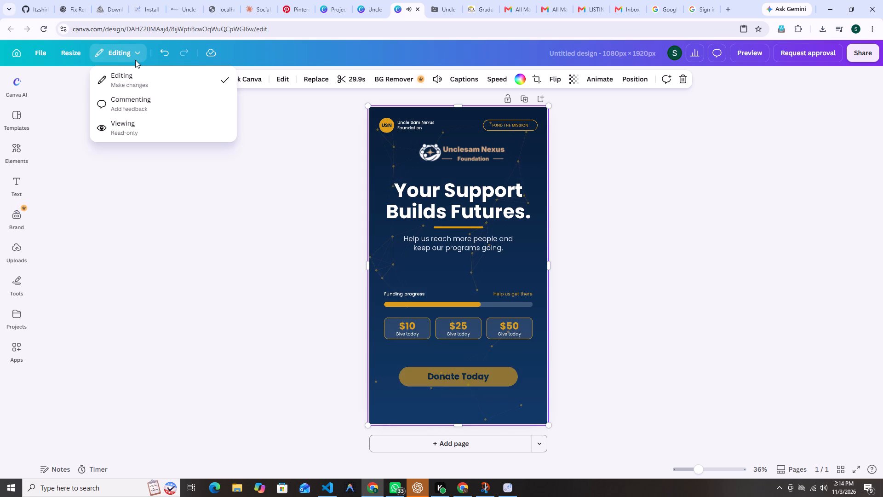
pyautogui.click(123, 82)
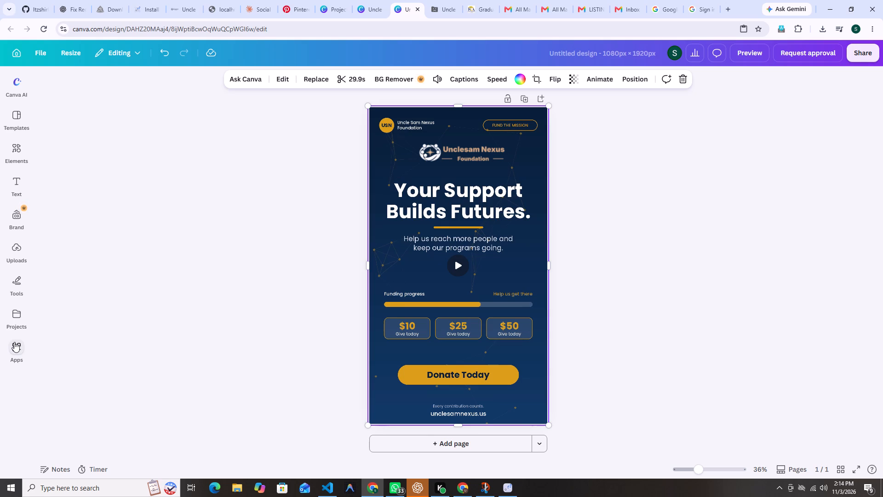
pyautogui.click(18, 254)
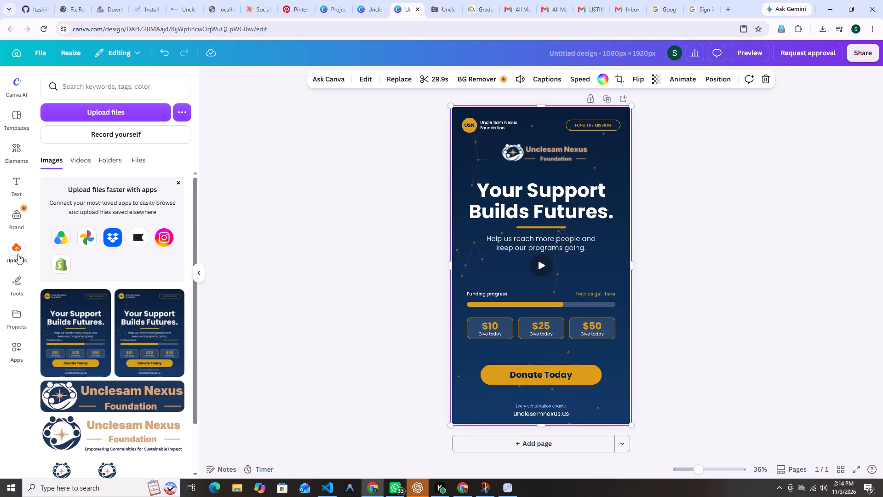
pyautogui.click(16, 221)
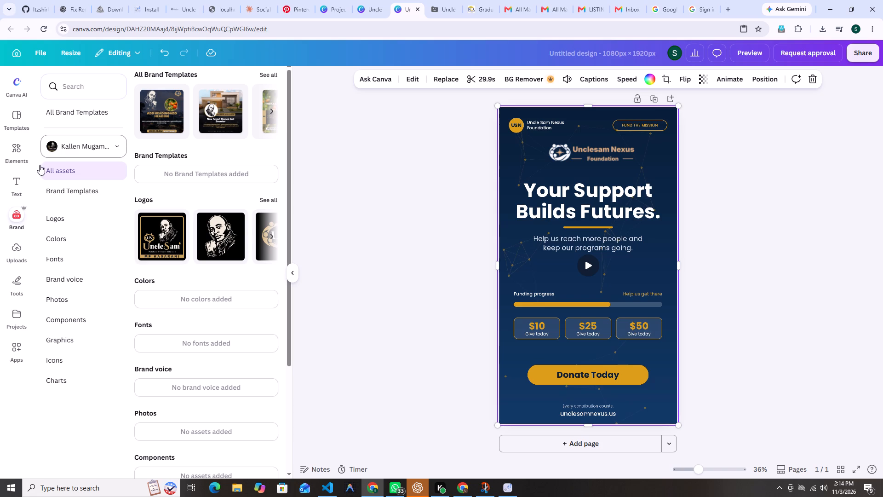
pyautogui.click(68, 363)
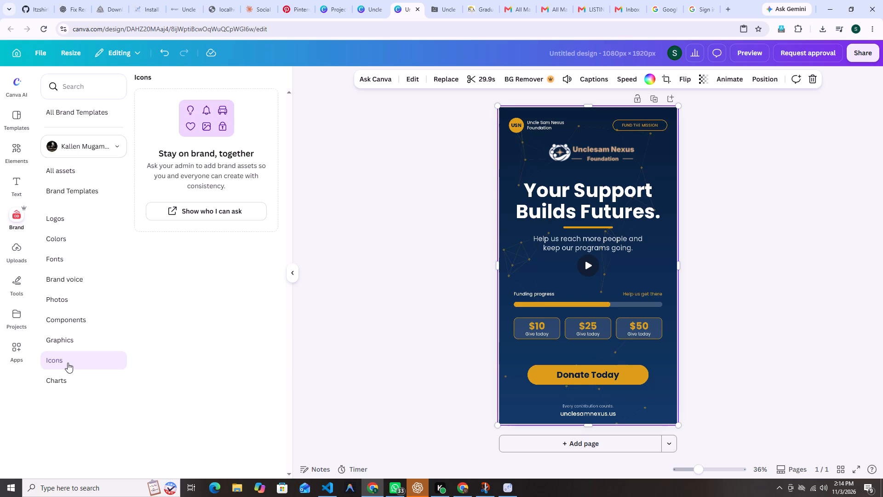
# Draw a four-pointed star shape over the video's original USN logo and stretch it wider across the foundation name.
pyautogui.click(22, 275)
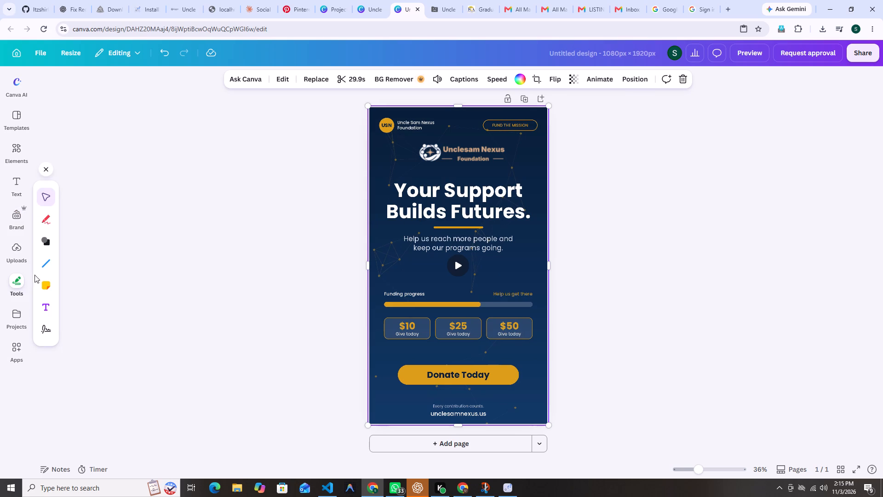
pyautogui.click(48, 244)
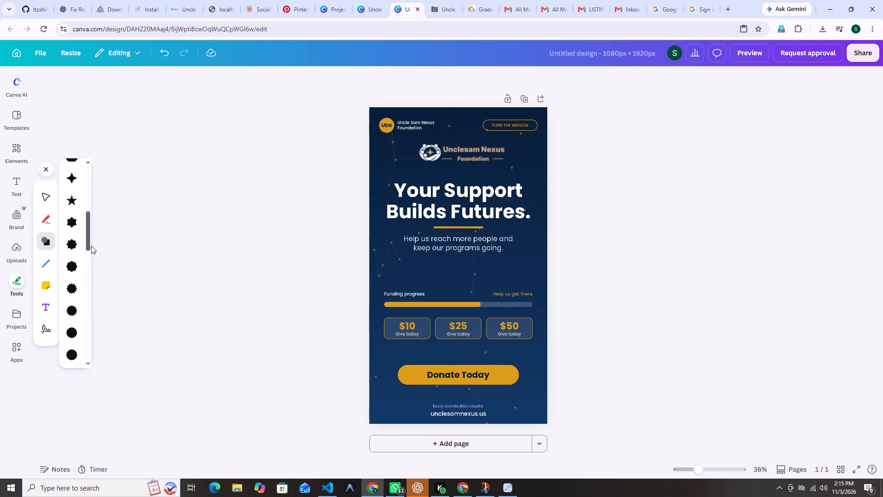
pyautogui.click(70, 184)
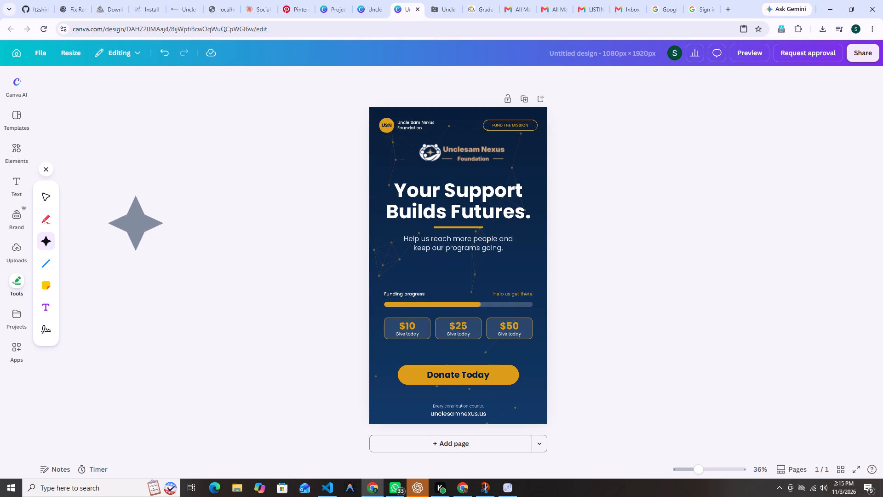
pyautogui.click(363, 99)
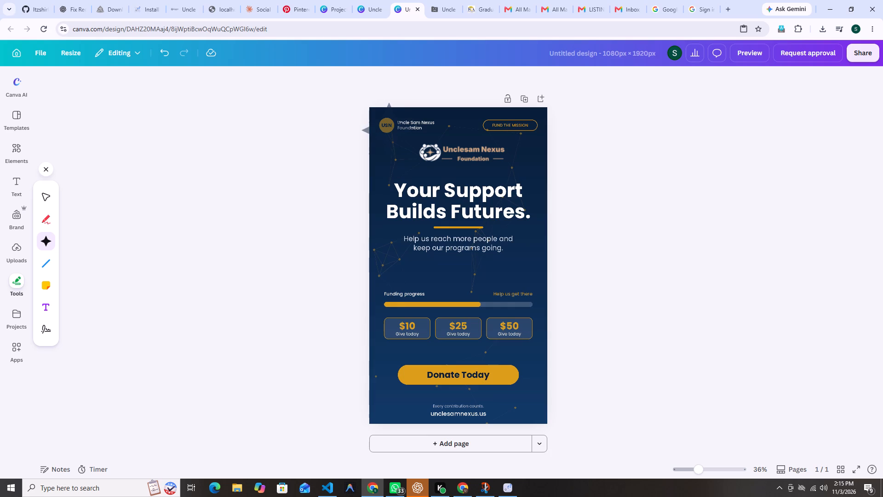
pyautogui.moveTo(374, 110); pyautogui.dragTo(386, 124)
pyautogui.moveTo(386, 124); pyautogui.dragTo(436, 126)
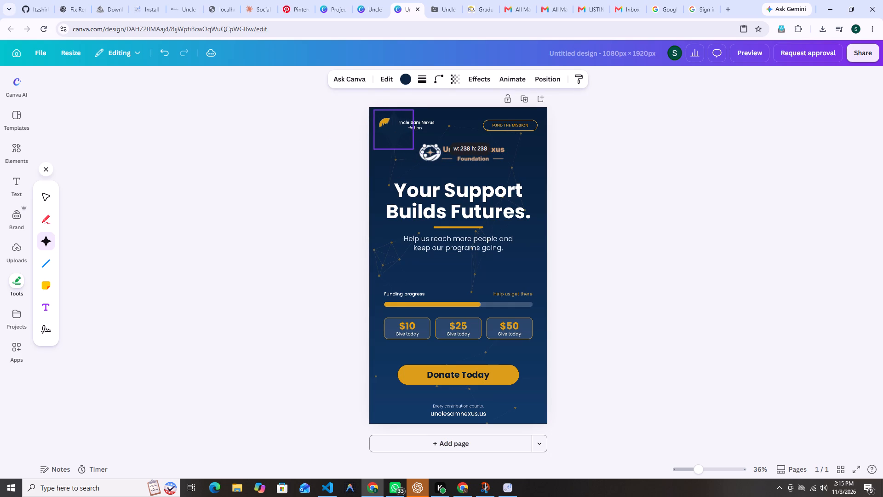
pyautogui.moveTo(436, 126); pyautogui.dragTo(447, 133)
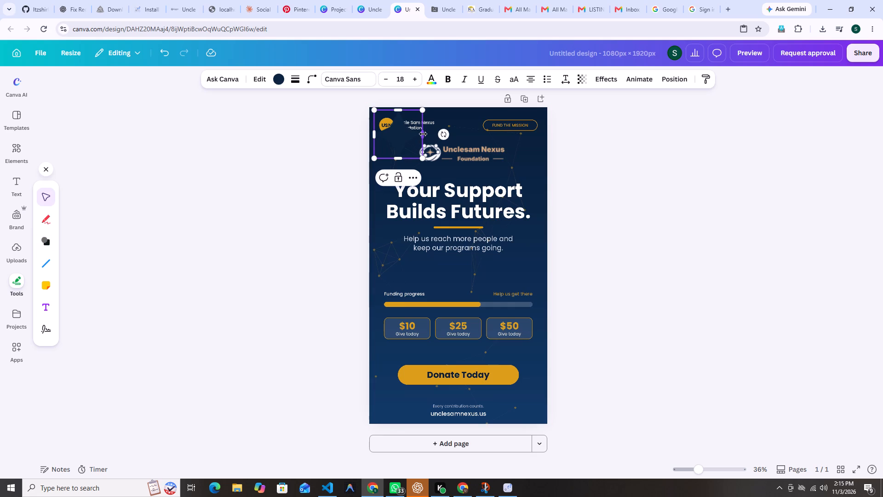
pyautogui.moveTo(423, 134); pyautogui.dragTo(479, 132)
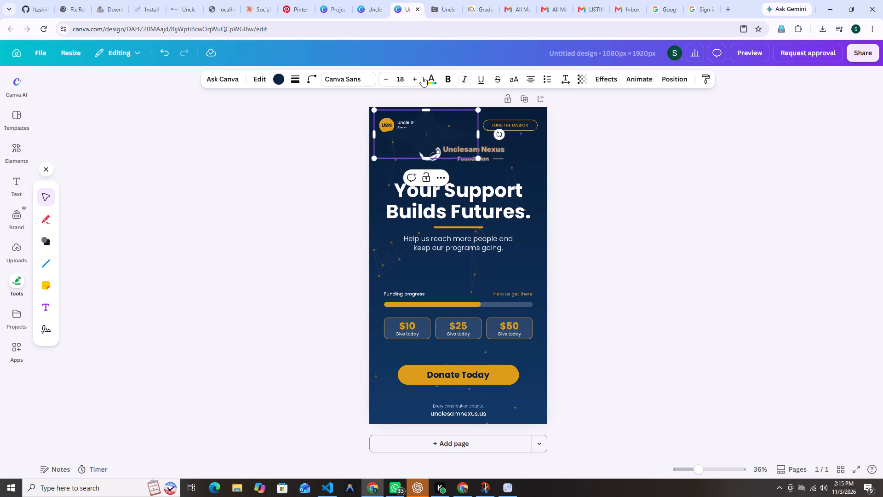
# Set the star's fill colour to #ffbd59.
pyautogui.click(281, 78)
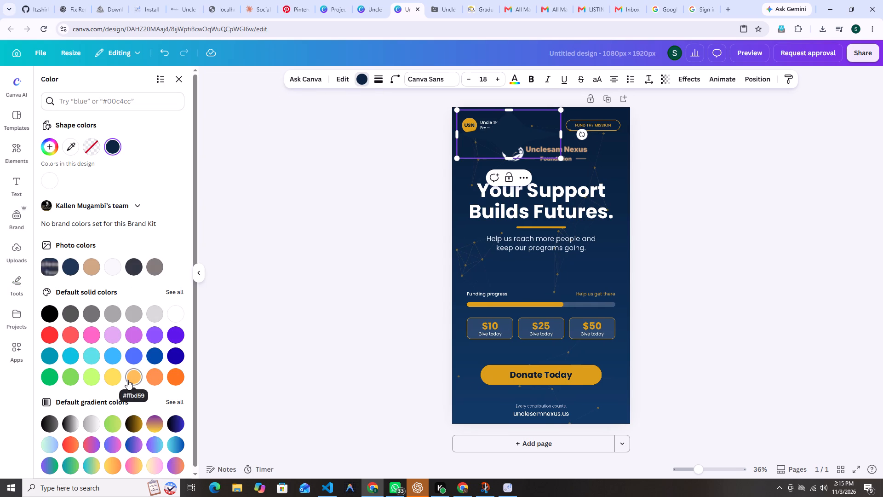
pyautogui.click(127, 380)
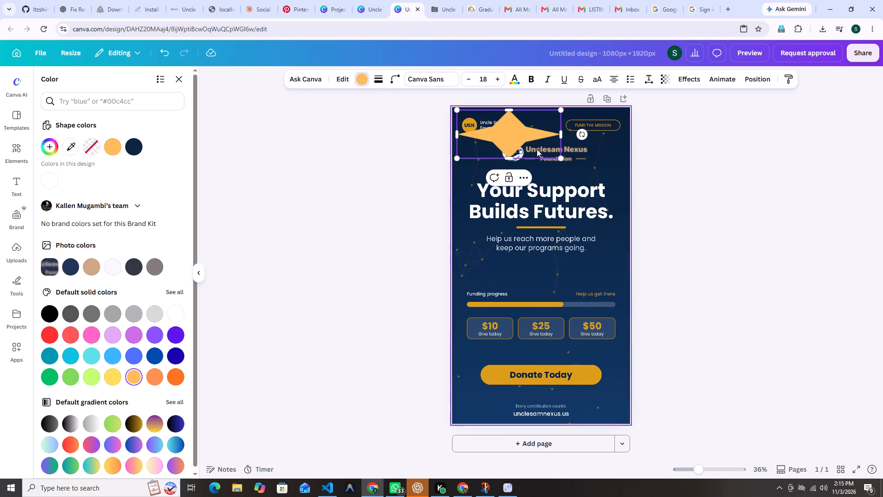
# Move the pasted Unclesam Nexus logo down to between the "keep our programs going." text and the funding progress bar.
pyautogui.moveTo(569, 153); pyautogui.dragTo(577, 170)
pyautogui.moveTo(484, 148); pyautogui.dragTo(512, 262)
# Stretch the star wider, into the "Fund the Mission" badge, and slightly taller.
pyautogui.click(438, 120)
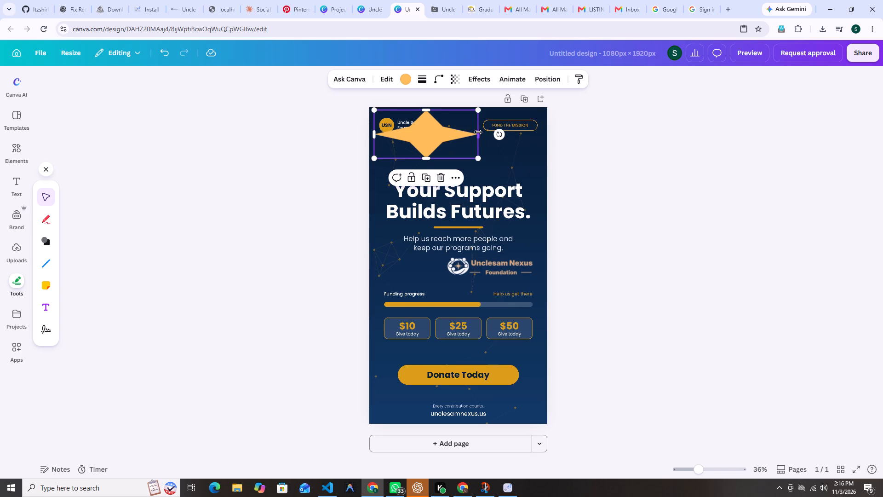
pyautogui.moveTo(478, 132); pyautogui.dragTo(520, 136)
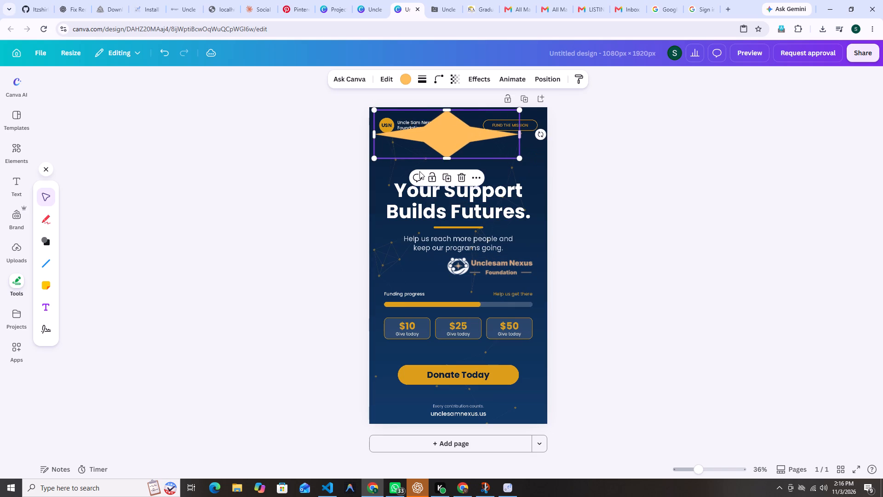
pyautogui.moveTo(449, 160); pyautogui.dragTo(446, 168)
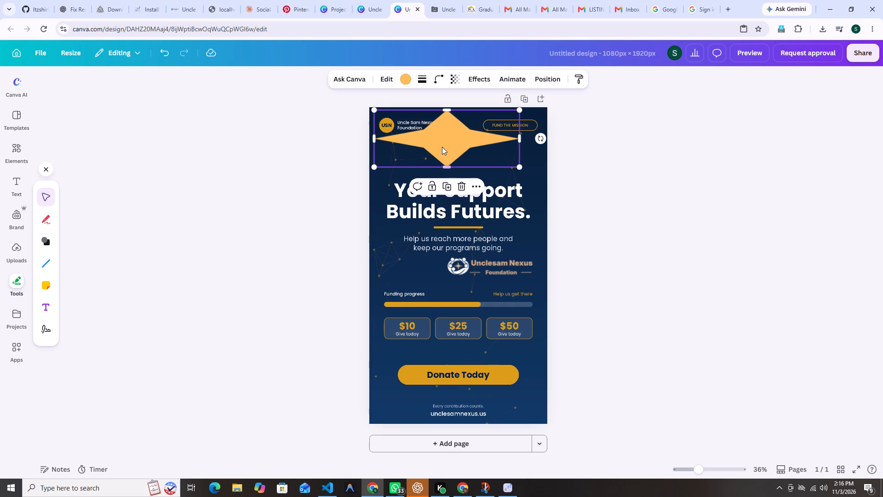
# Move the star partly off the page's upper-left corner over the USN logo and enlarge it to about 1,039 × 408 px.
pyautogui.moveTo(442, 144); pyautogui.dragTo(390, 127)
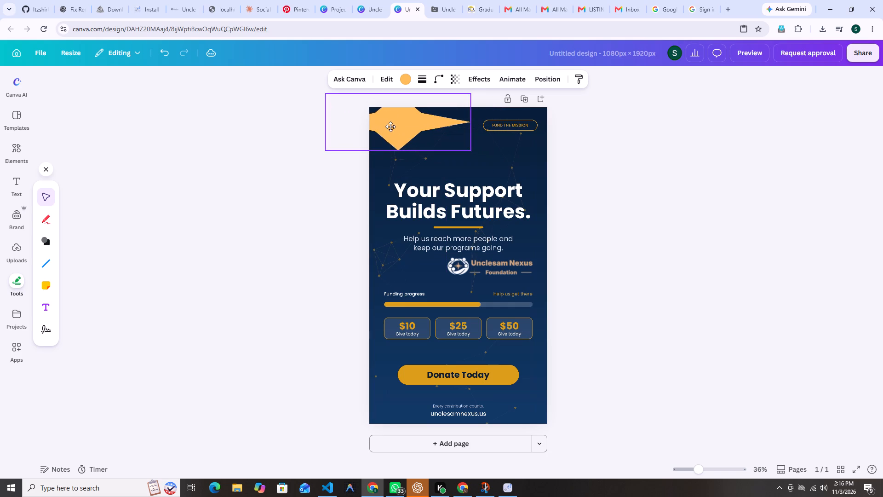
pyautogui.moveTo(390, 127); pyautogui.dragTo(376, 121)
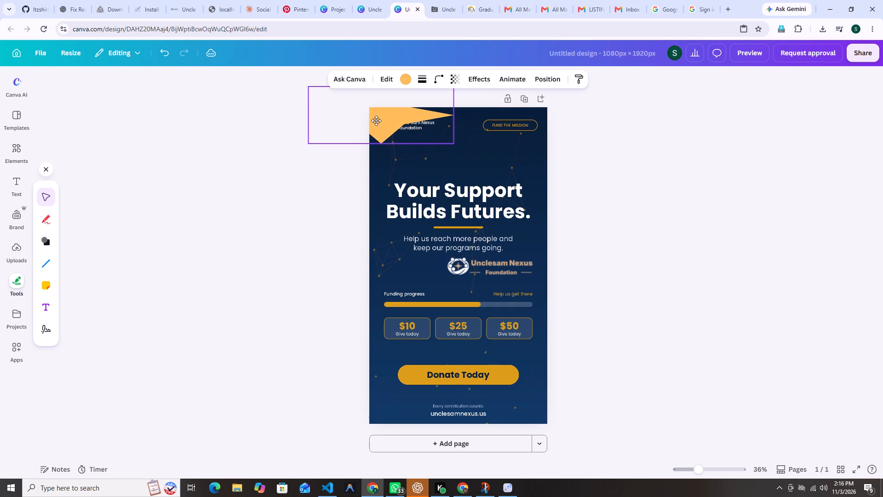
pyautogui.moveTo(376, 121); pyautogui.dragTo(377, 119)
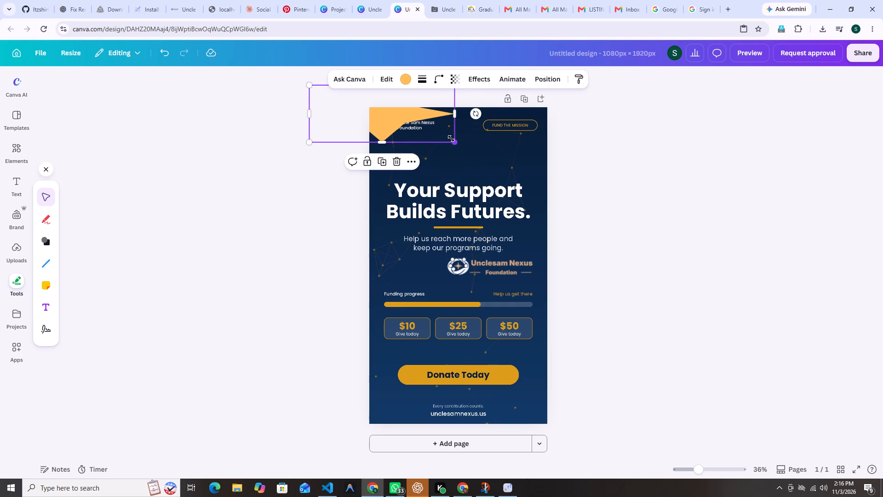
pyautogui.moveTo(452, 141); pyautogui.dragTo(481, 144)
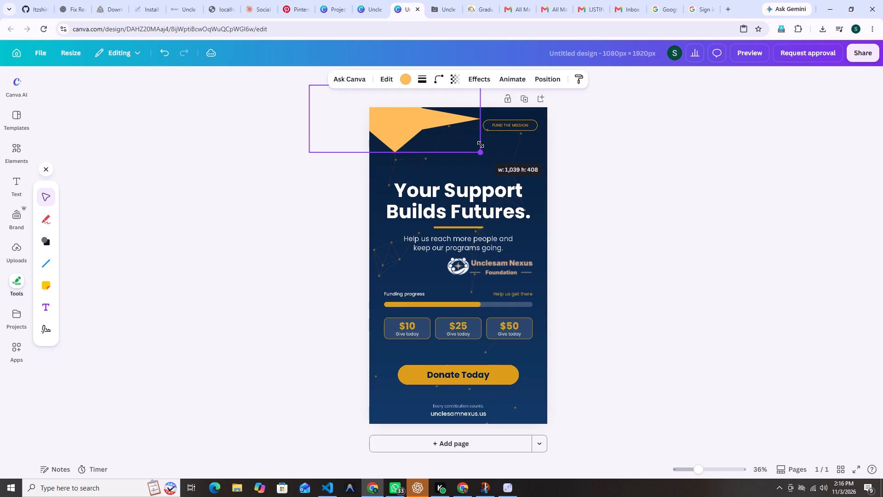
pyautogui.moveTo(481, 144); pyautogui.dragTo(481, 143)
# Shift the star over the USN logo so its tip ends just short of the "Fund the Mission" badge.
pyautogui.moveTo(476, 115); pyautogui.dragTo(490, 116)
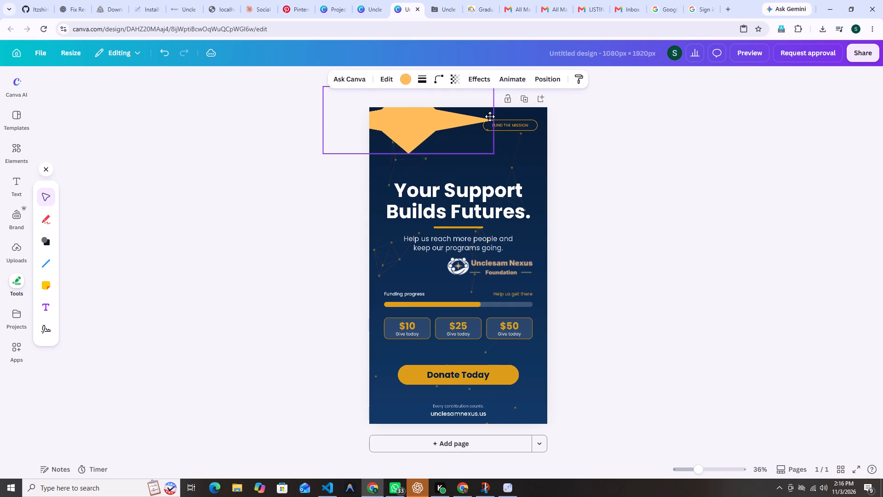
pyautogui.moveTo(490, 116); pyautogui.dragTo(502, 116)
pyautogui.moveTo(459, 120); pyautogui.dragTo(446, 118)
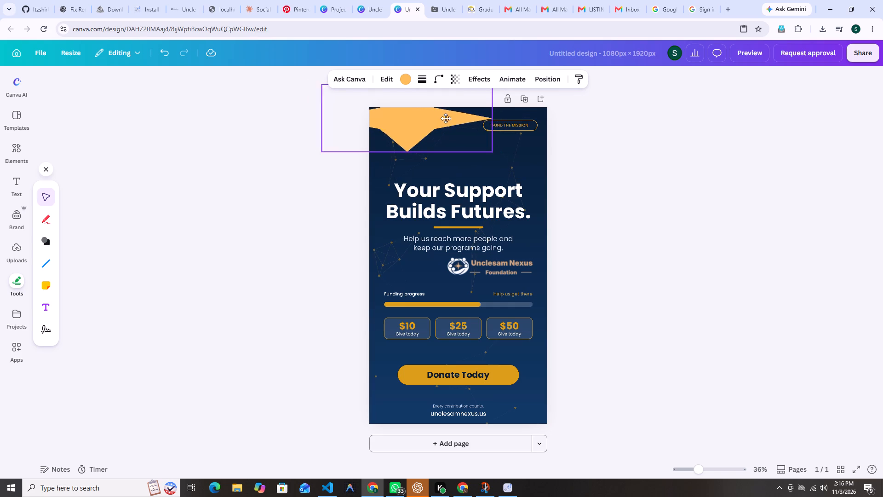
pyautogui.moveTo(446, 118); pyautogui.dragTo(430, 121)
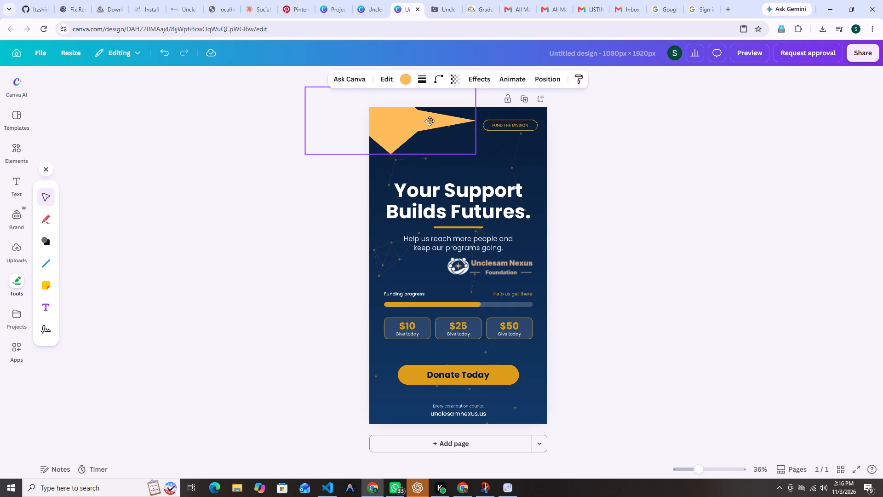
pyautogui.moveTo(430, 121); pyautogui.dragTo(430, 122)
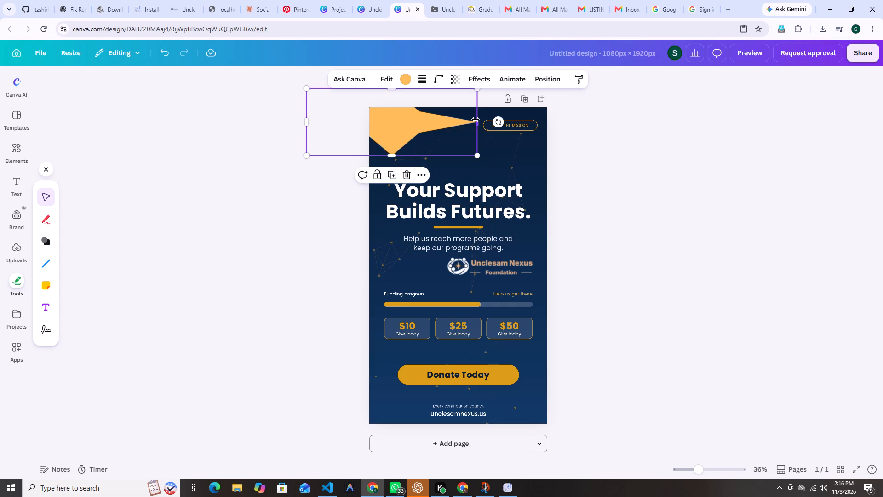
# Stretch the star wider and reposition it over the USN logo, with its tip reaching the "Fund the Mission" badge.
pyautogui.moveTo(477, 121); pyautogui.dragTo(491, 123)
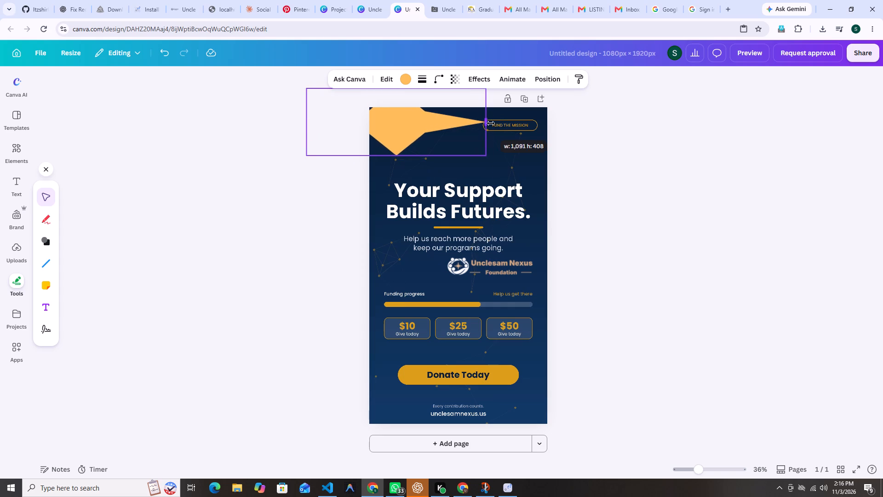
pyautogui.moveTo(491, 123); pyautogui.dragTo(518, 129)
pyautogui.moveTo(458, 124); pyautogui.dragTo(436, 122)
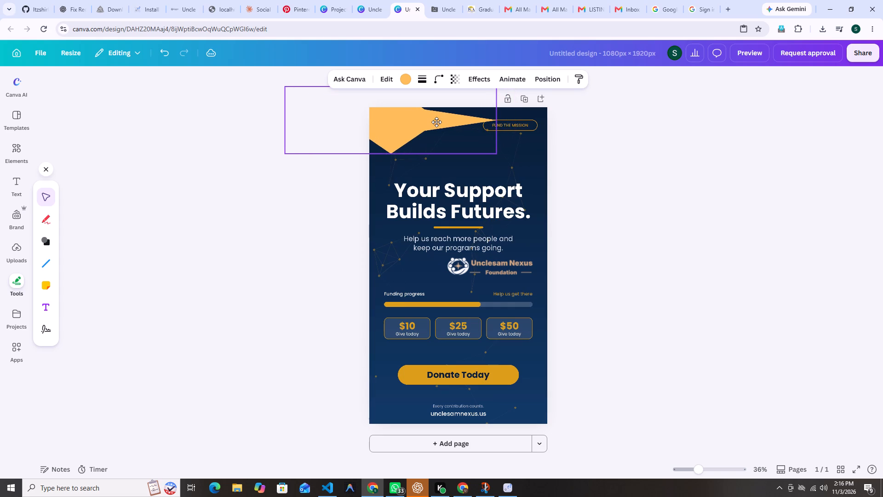
pyautogui.moveTo(436, 122); pyautogui.dragTo(431, 120)
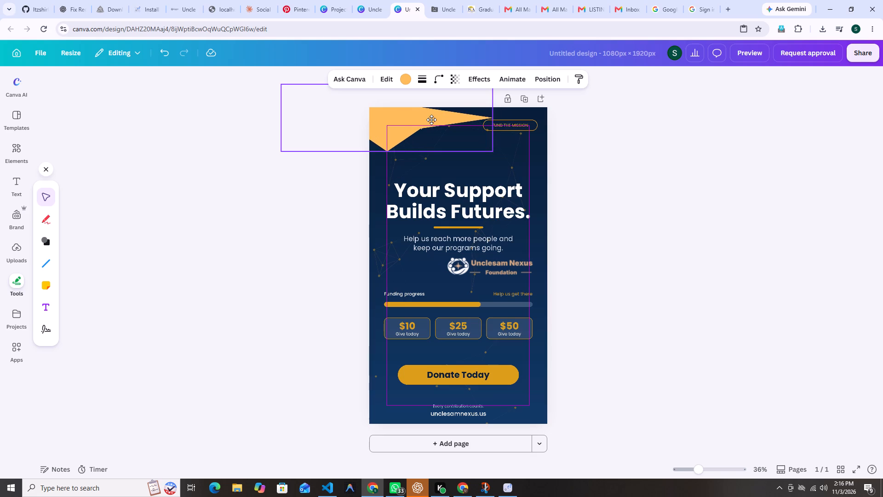
pyautogui.moveTo(431, 120); pyautogui.dragTo(436, 121)
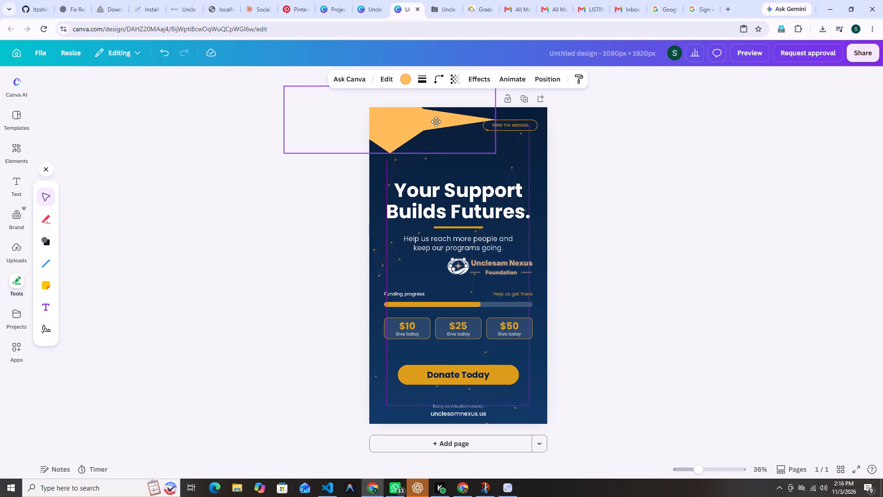
pyautogui.moveTo(436, 121); pyautogui.dragTo(439, 121)
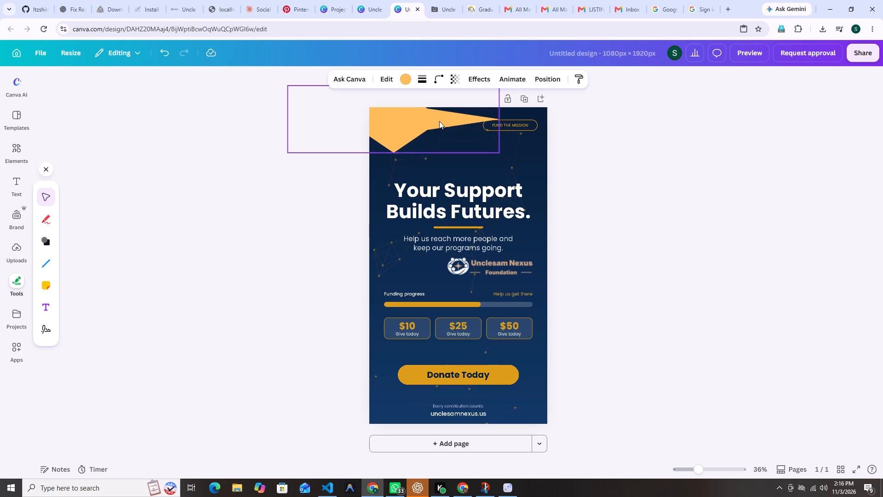
pyautogui.click(526, 155)
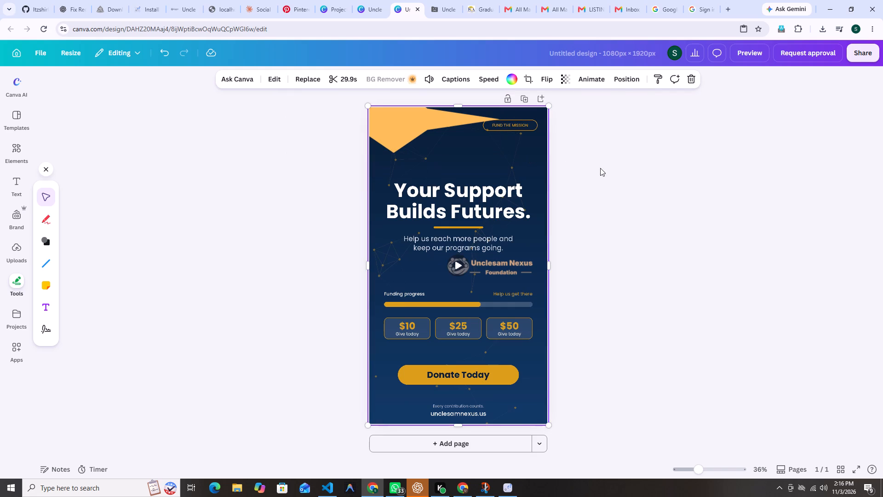
# Move the Unclesam Nexus logo onto the star at about X 14, Y 35 px and bring it forward in front of the star.
pyautogui.moveTo(509, 268); pyautogui.dragTo(447, 119)
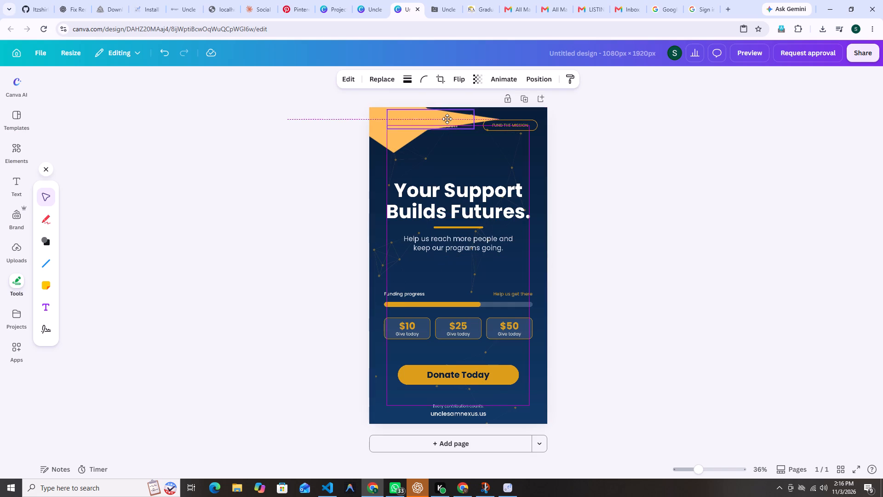
pyautogui.moveTo(447, 119); pyautogui.dragTo(434, 124)
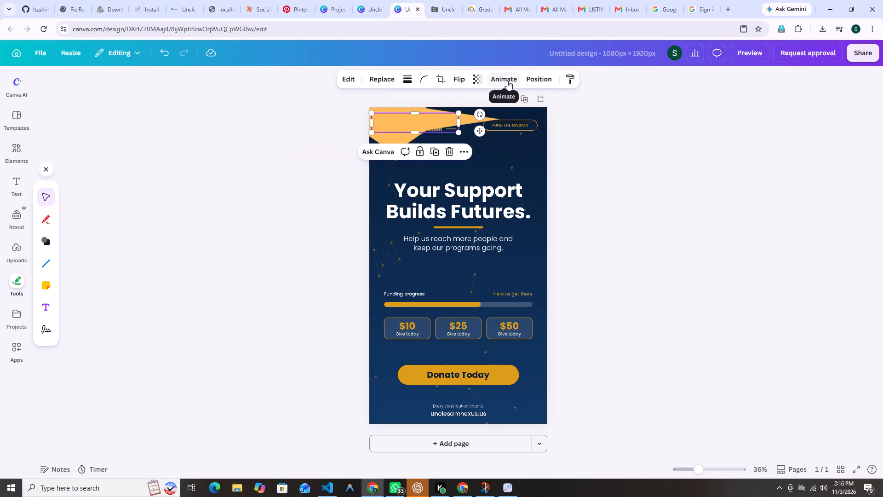
pyautogui.click(538, 78)
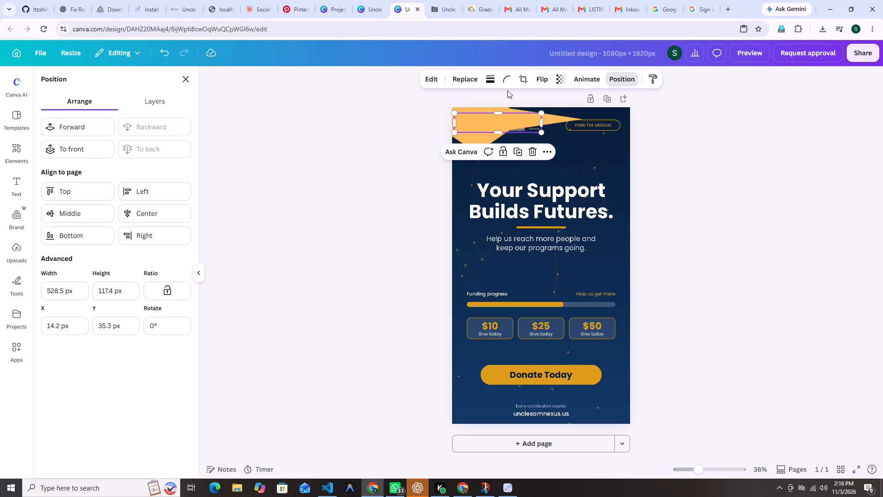
pyautogui.click(73, 123)
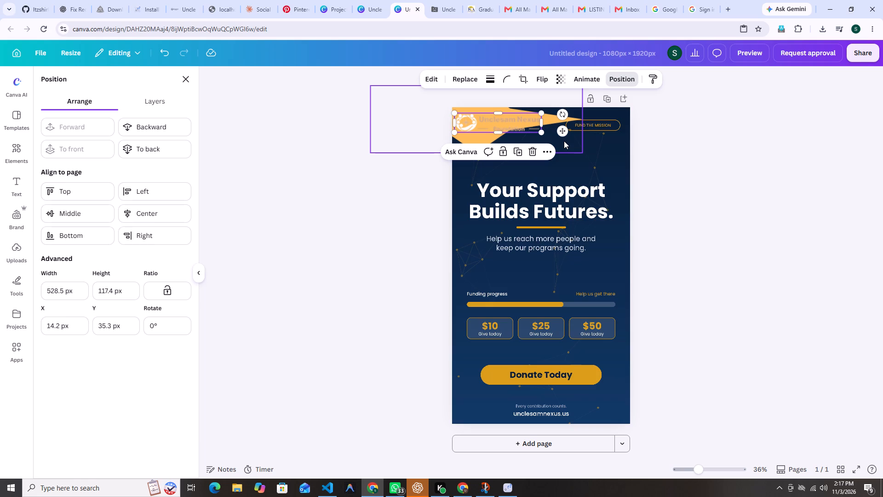
pyautogui.click(671, 147)
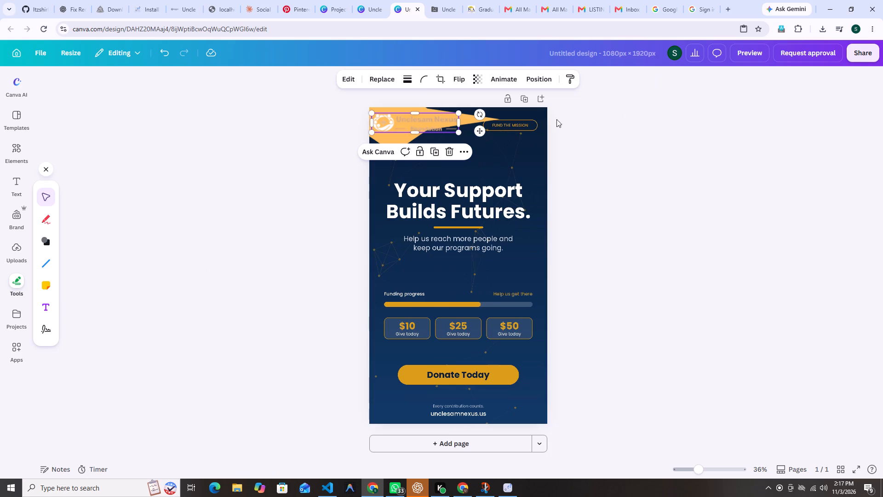
pyautogui.click(585, 142)
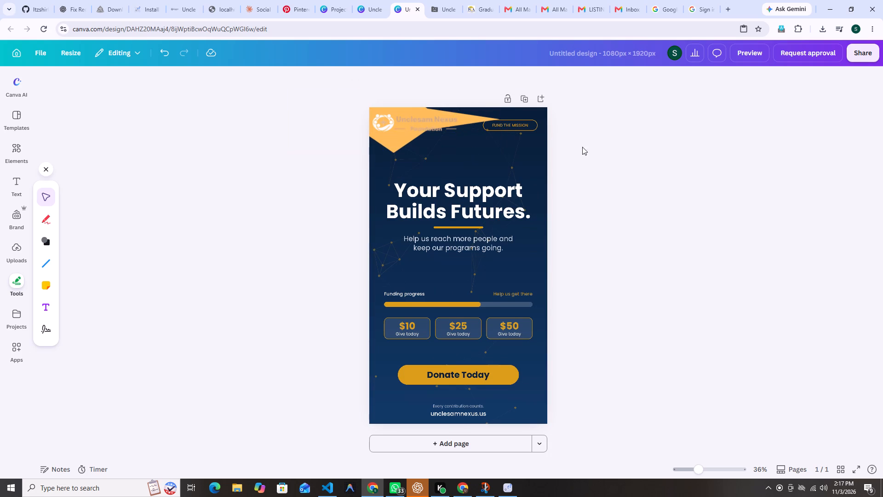
# Narrow the star to about 1,183 px, extend it down toward the headline, and nudge it slightly up and right.
pyautogui.click(486, 121)
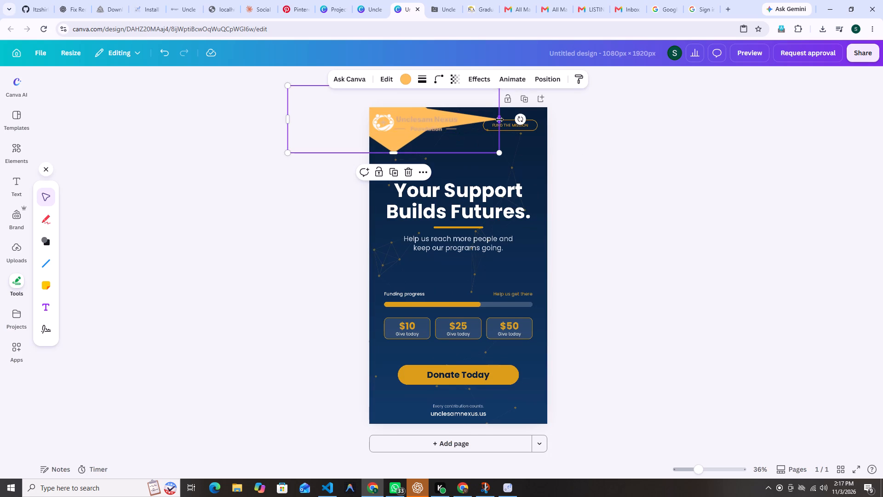
pyautogui.moveTo(499, 120); pyautogui.dragTo(482, 111)
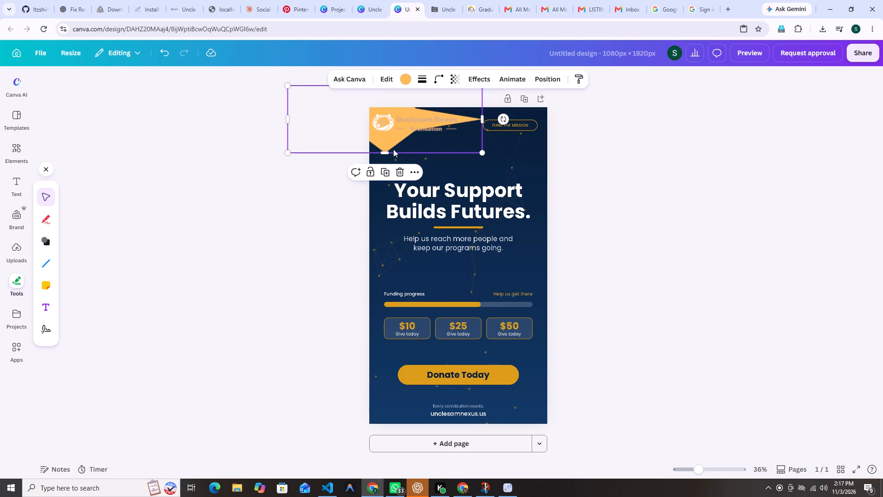
pyautogui.moveTo(385, 150); pyautogui.dragTo(385, 158)
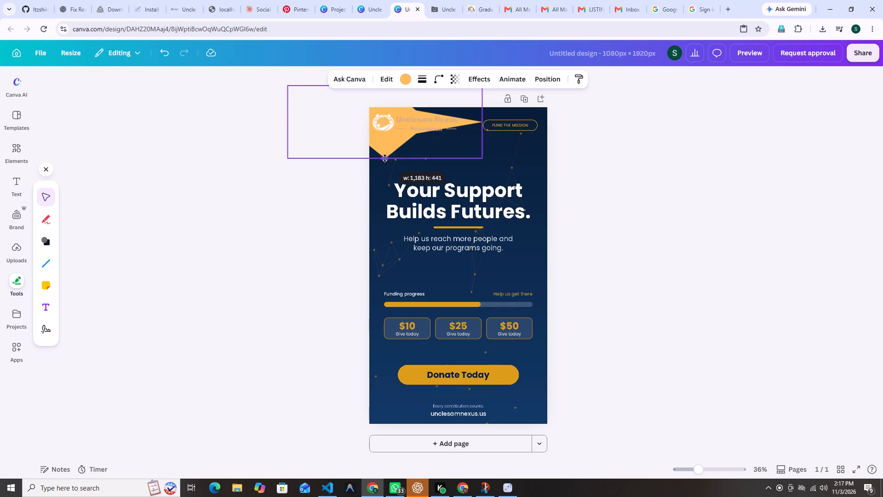
pyautogui.moveTo(385, 158); pyautogui.dragTo(385, 170)
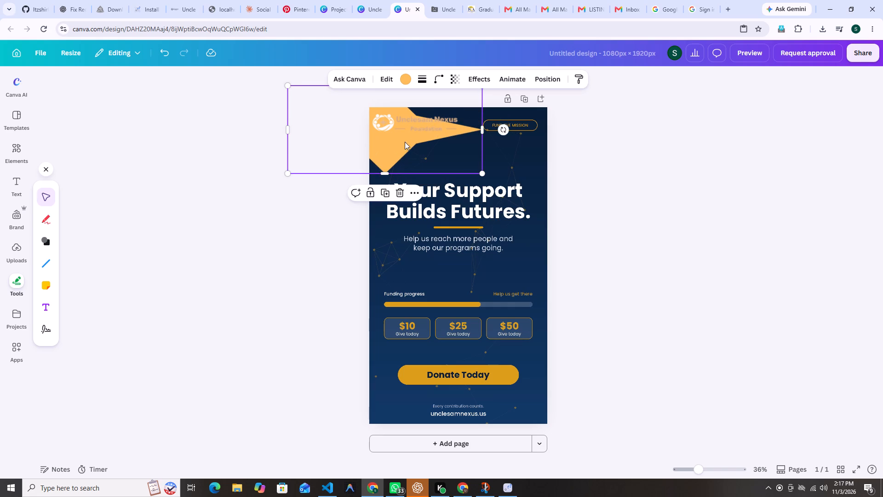
pyautogui.click(408, 141)
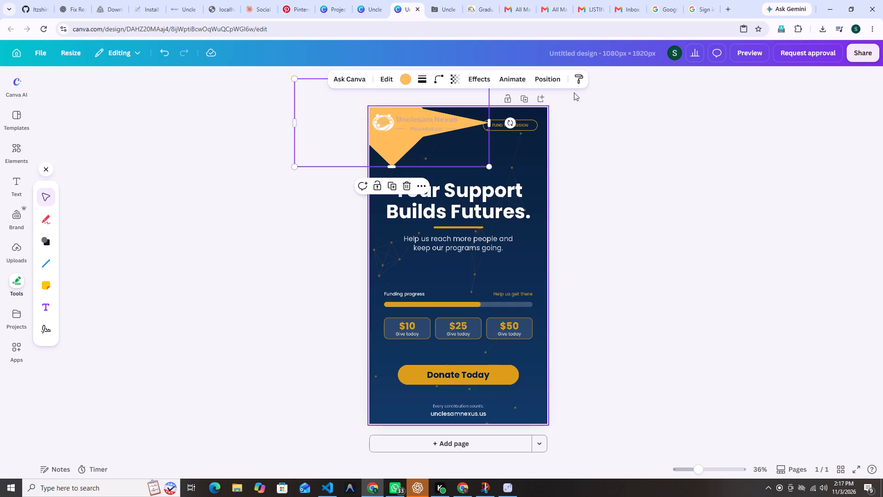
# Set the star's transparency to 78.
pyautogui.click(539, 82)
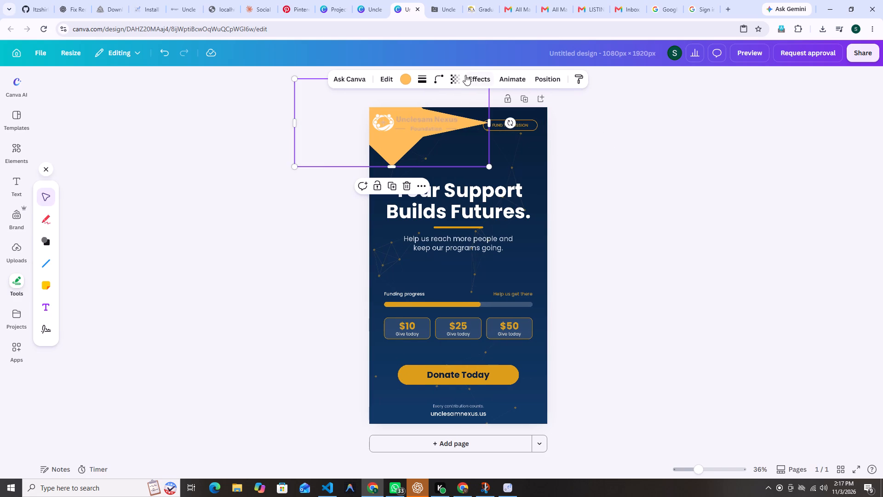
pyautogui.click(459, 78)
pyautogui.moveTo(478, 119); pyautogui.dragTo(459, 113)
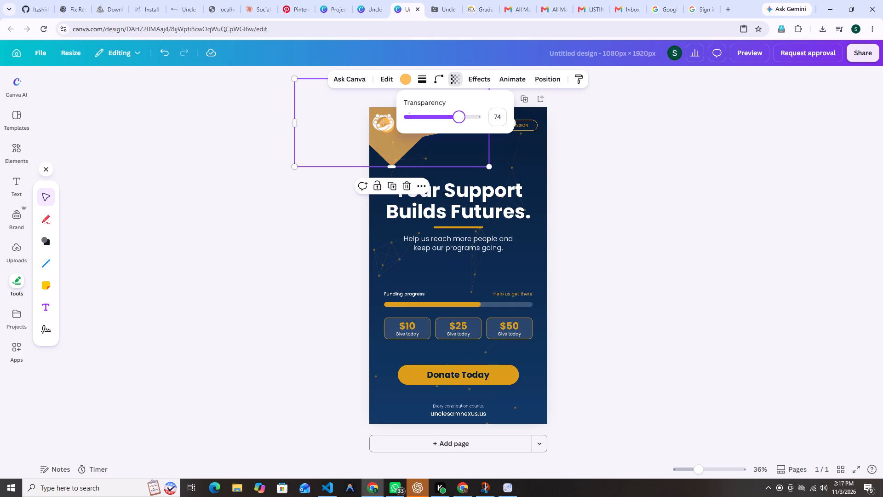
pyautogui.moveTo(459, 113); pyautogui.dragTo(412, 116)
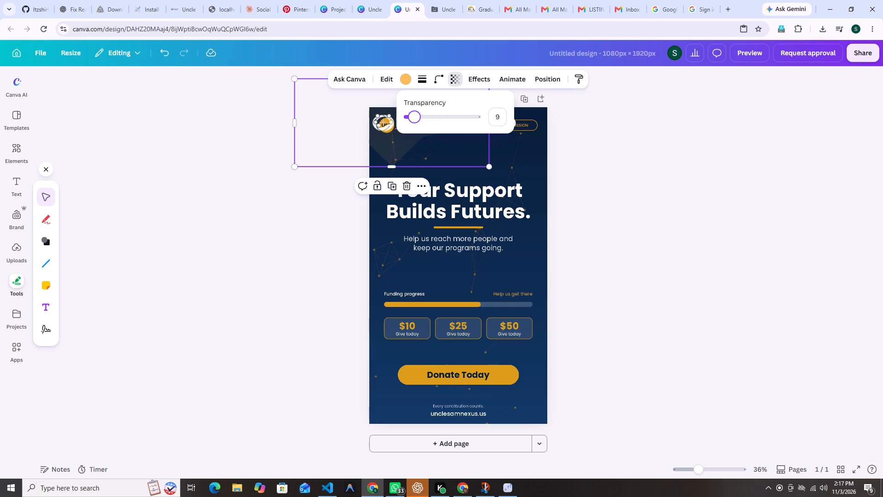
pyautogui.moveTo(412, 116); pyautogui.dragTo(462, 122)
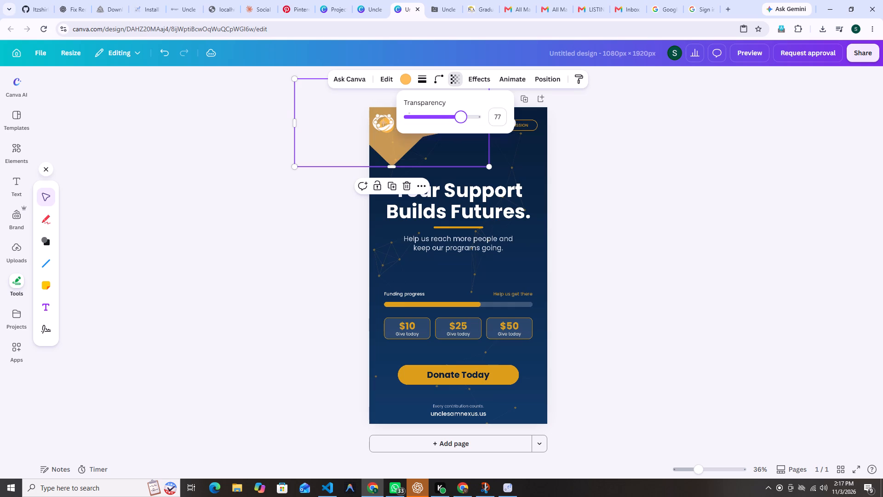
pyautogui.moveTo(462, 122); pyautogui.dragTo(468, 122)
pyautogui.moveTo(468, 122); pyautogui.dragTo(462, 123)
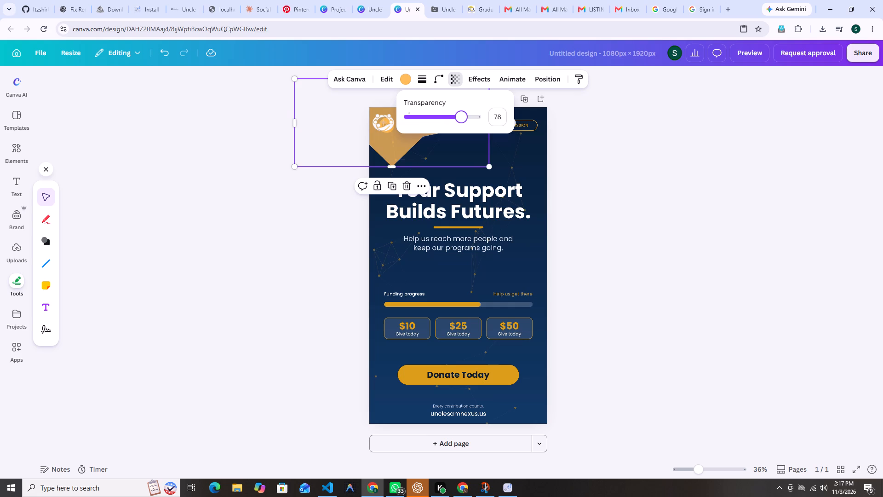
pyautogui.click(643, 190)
# Change the star's fill to the dark navy blue from the photo colours.
pyautogui.click(406, 77)
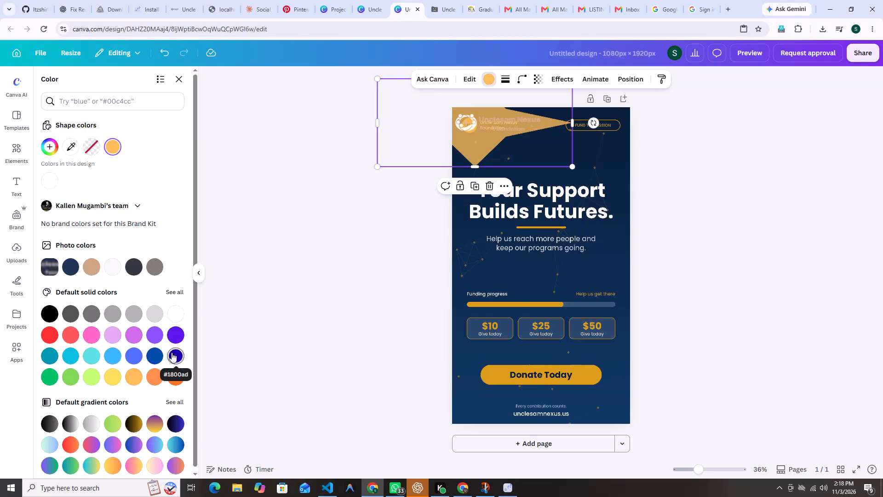
pyautogui.scroll(-6, 107, 347)
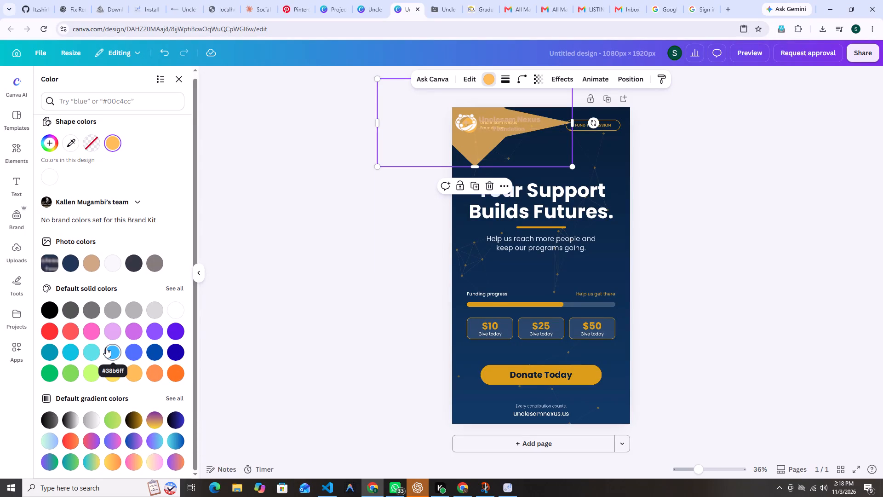
pyautogui.scroll(-5, 105, 347)
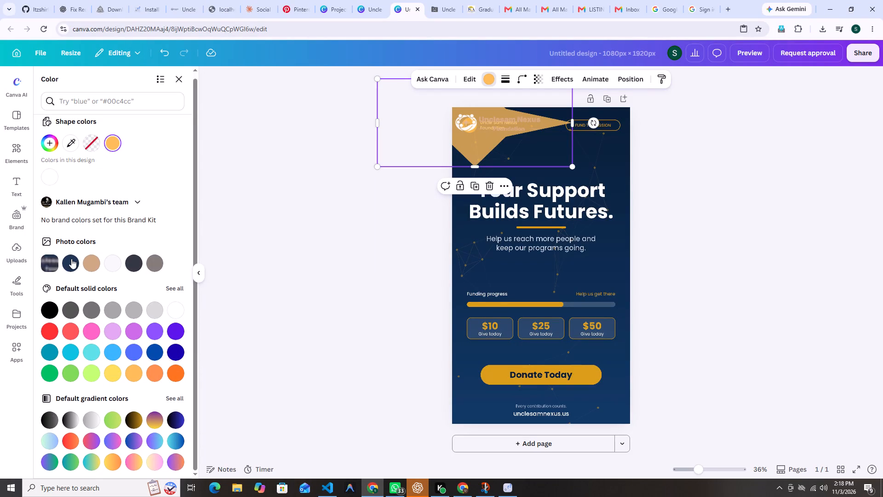
pyautogui.click(71, 259)
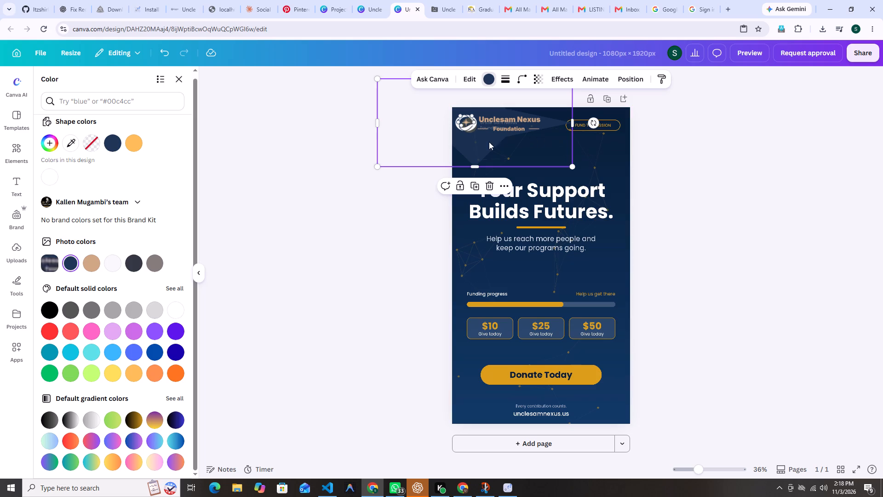
# Set the star's transparency to 100.
pyautogui.click(475, 143)
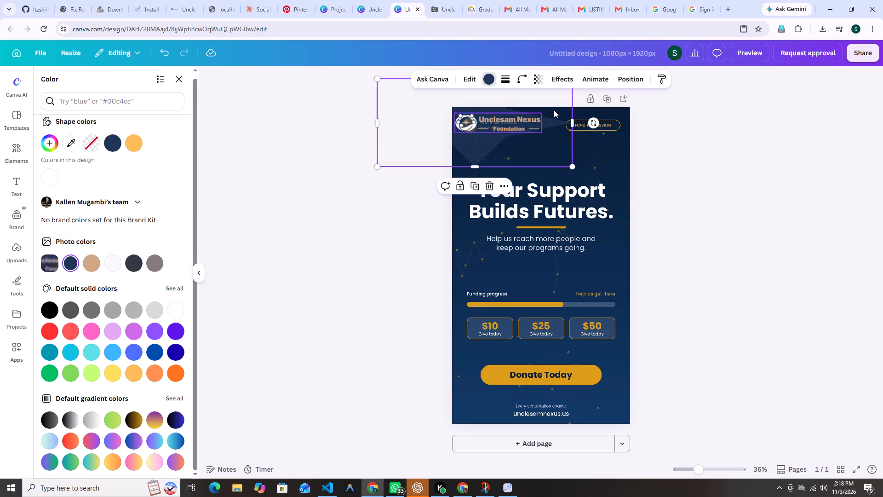
pyautogui.click(539, 78)
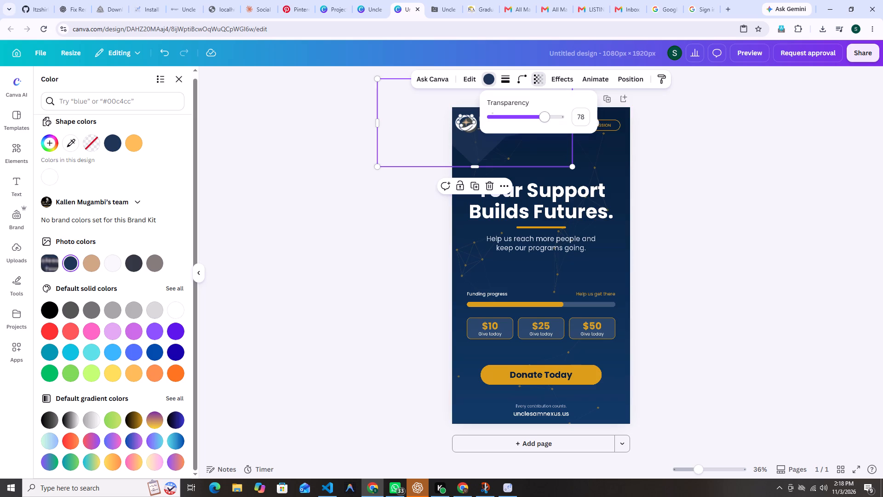
pyautogui.moveTo(548, 120); pyautogui.dragTo(572, 122)
pyautogui.moveTo(572, 122); pyautogui.dragTo(573, 122)
pyautogui.click(686, 181)
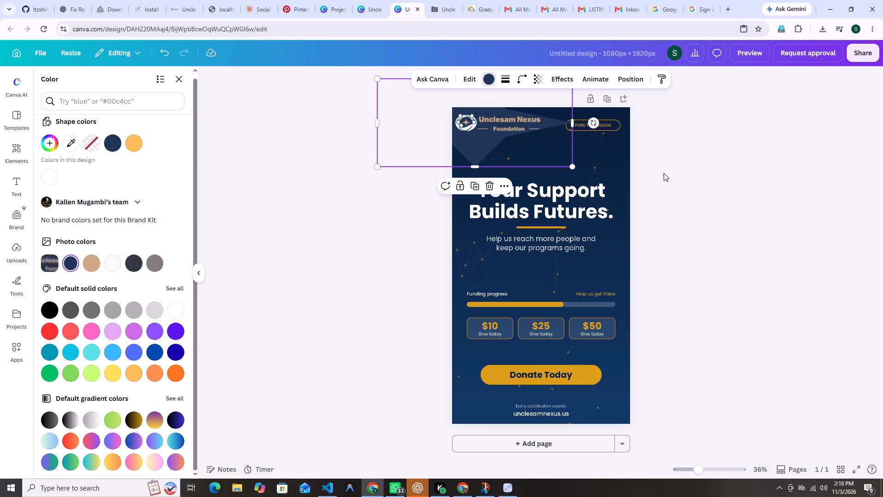
# Nudge the Unclesam Nexus Foundation logo slightly left so it lines up with the page's left edge.
pyautogui.click(495, 123)
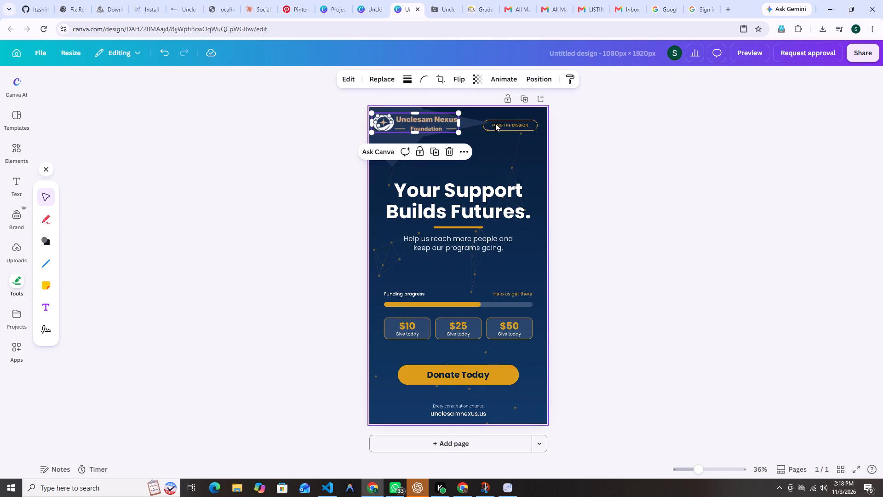
pyautogui.click(445, 123)
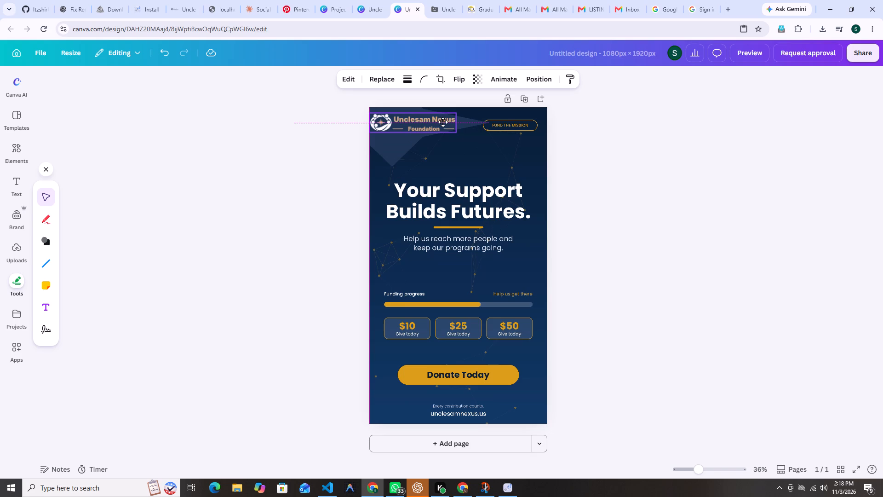
pyautogui.click(637, 171)
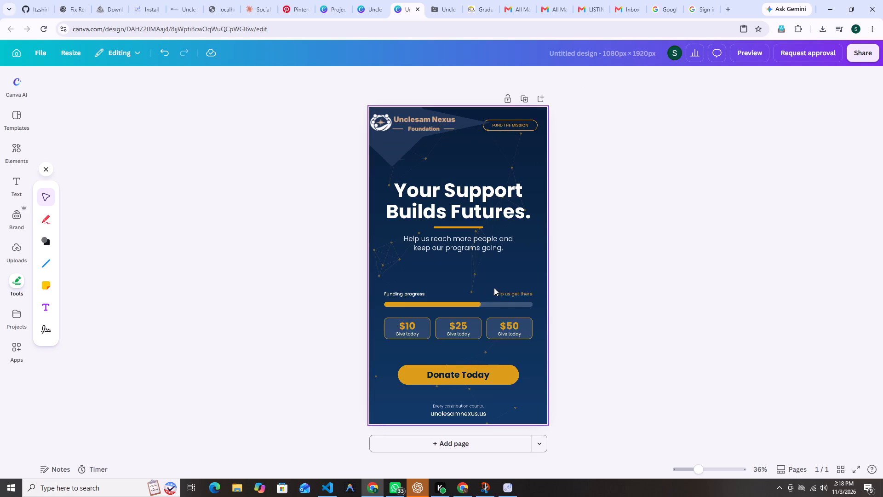
# Rewind the background video to its beginning and play it to check how the star and logo overlay look.
pyautogui.click(481, 263)
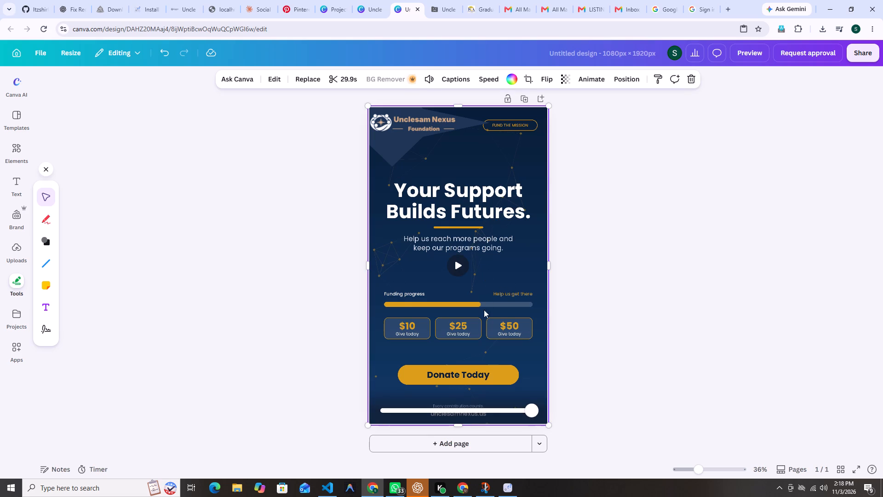
pyautogui.moveTo(527, 413); pyautogui.dragTo(470, 415)
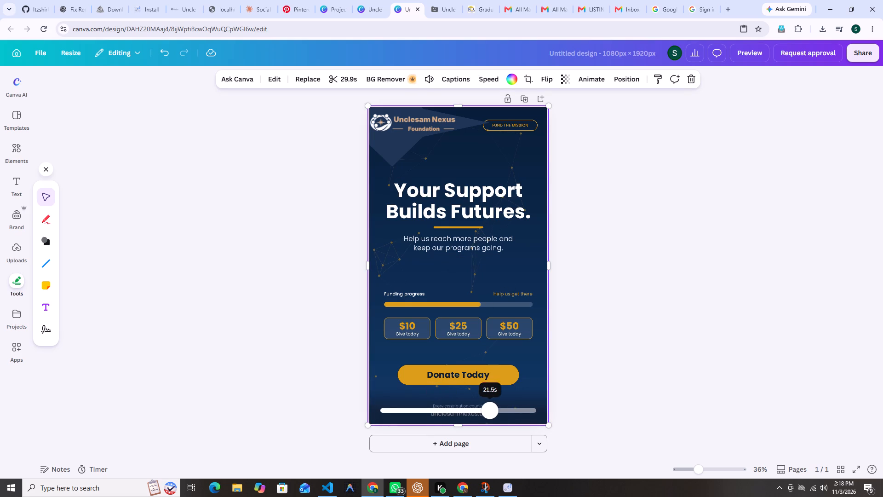
pyautogui.moveTo(470, 415); pyautogui.dragTo(374, 416)
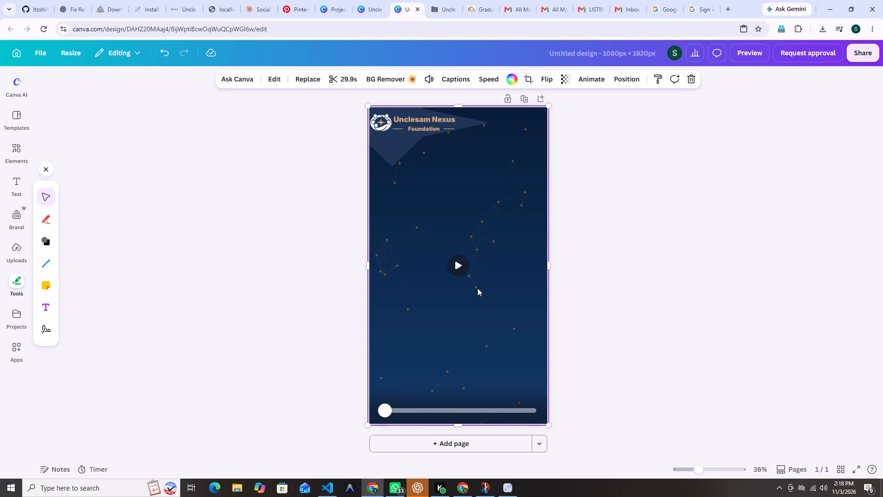
pyautogui.click(464, 266)
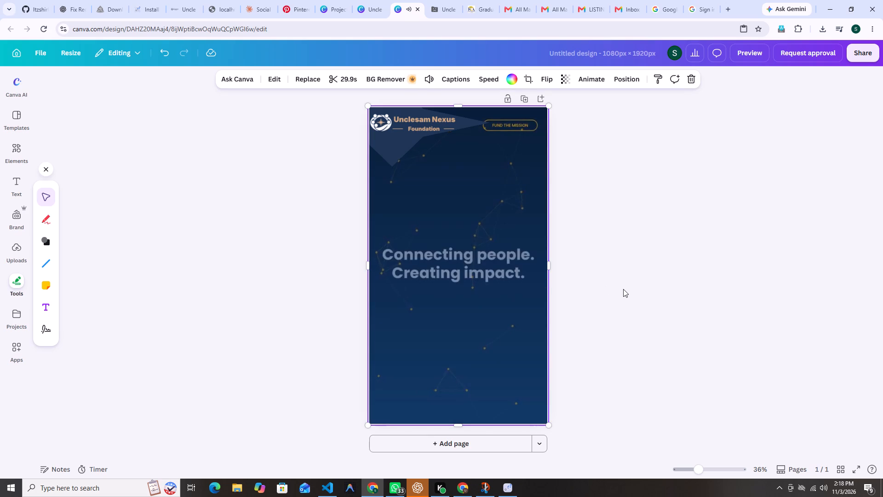
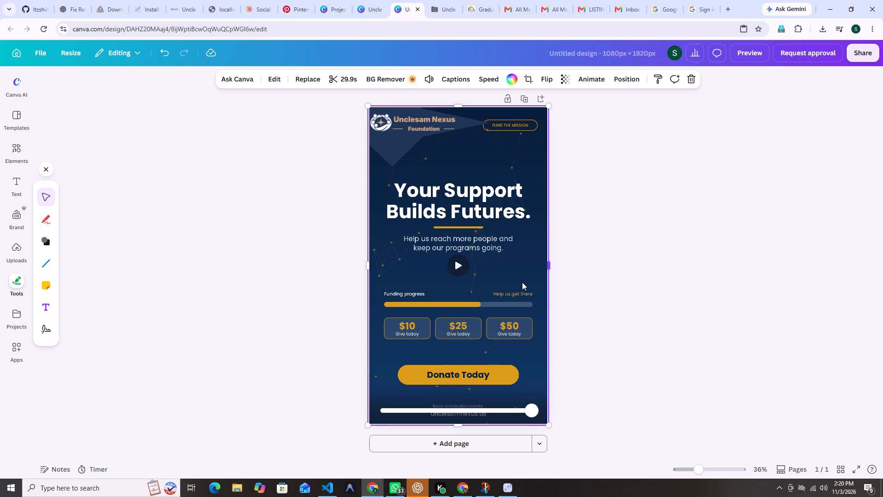
# Play the background video again to check the star and logo overlay.
pyautogui.click(456, 263)
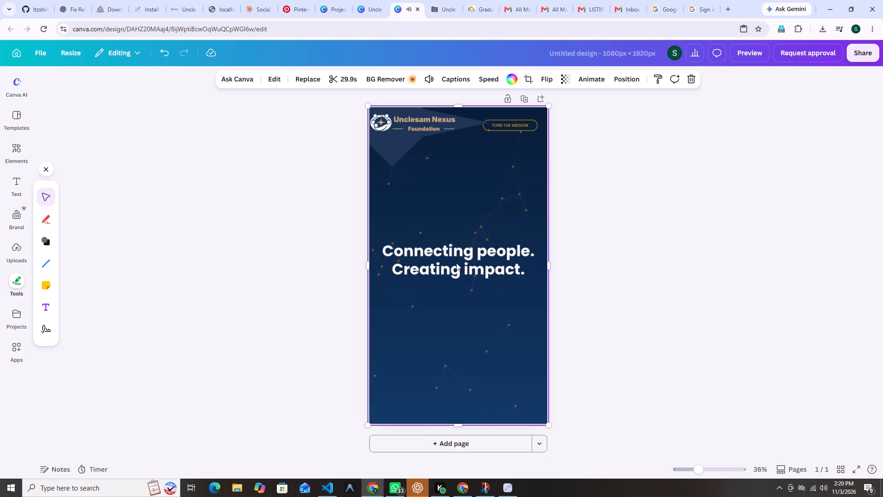
pyautogui.click(463, 370)
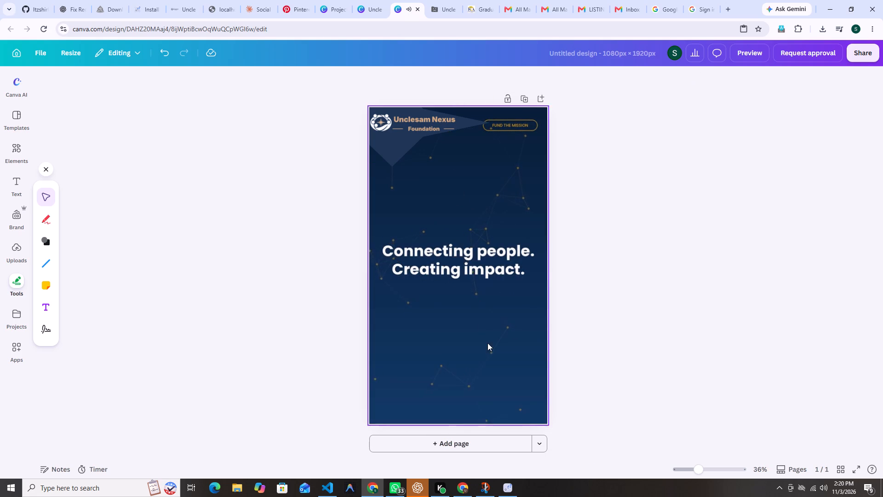
# Narrow the navy star slightly so its point ends just before the "FUND THE MISSION" badge.
pyautogui.click(486, 166)
pyautogui.click(422, 132)
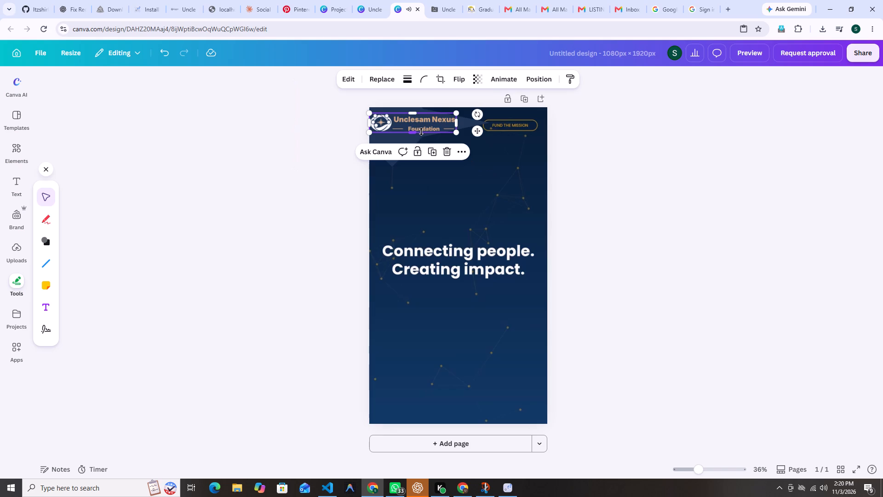
pyautogui.click(488, 139)
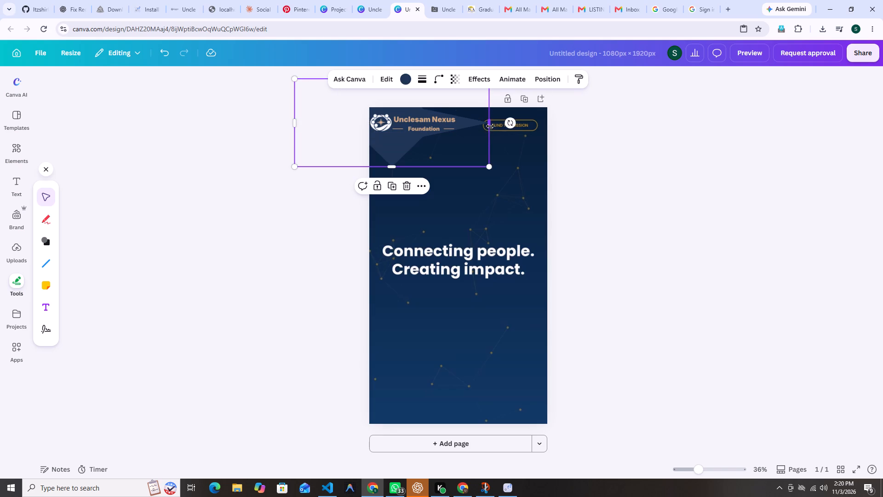
pyautogui.click(490, 123)
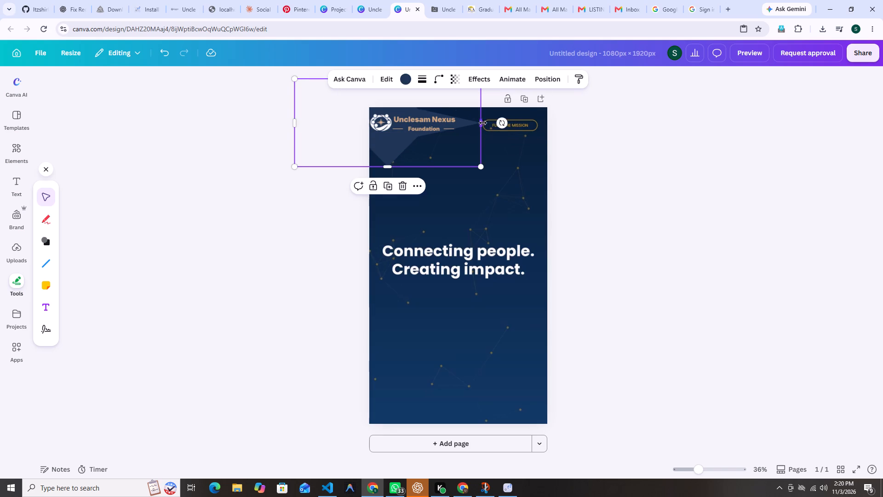
pyautogui.click(572, 154)
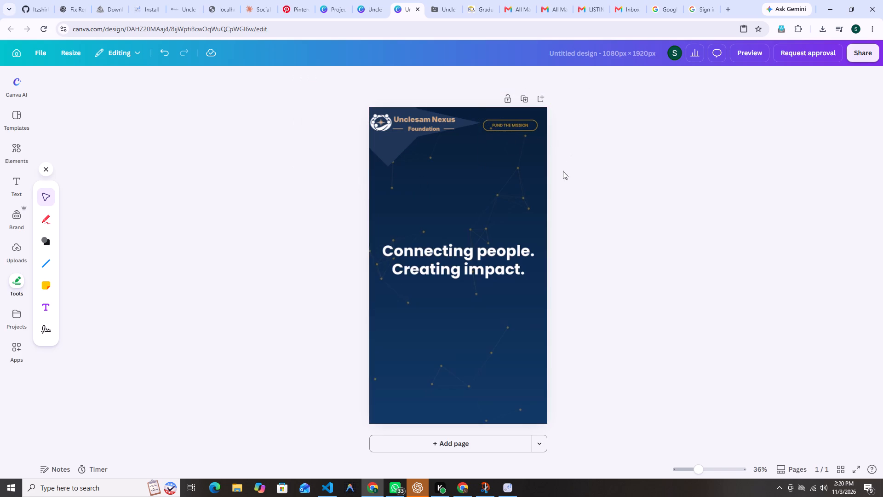
# Play the background video to check the narrowed star against the badge and text.
pyautogui.click(520, 312)
pyautogui.click(459, 265)
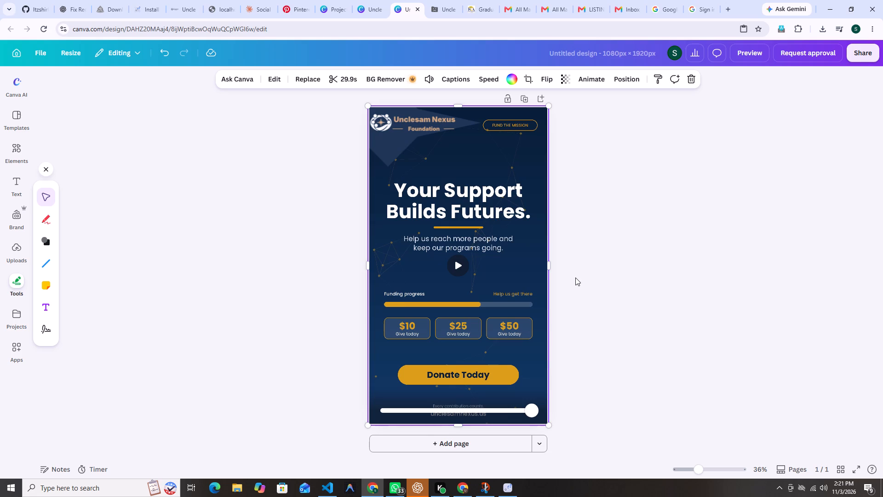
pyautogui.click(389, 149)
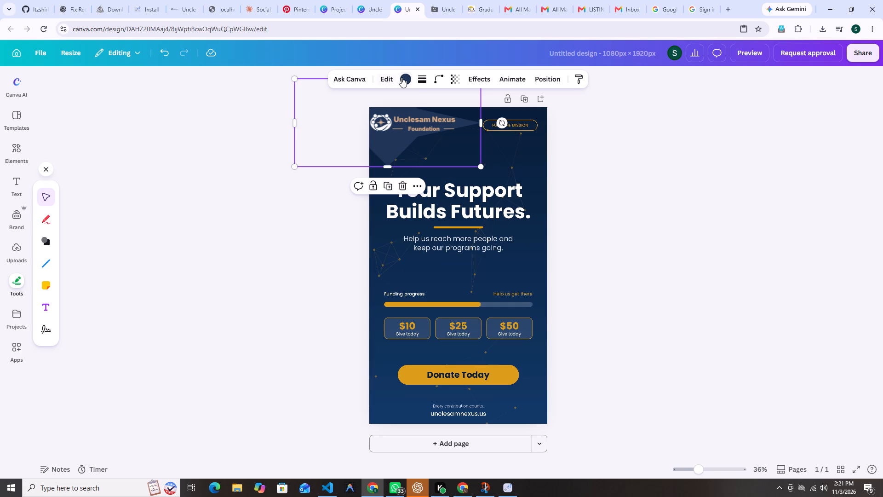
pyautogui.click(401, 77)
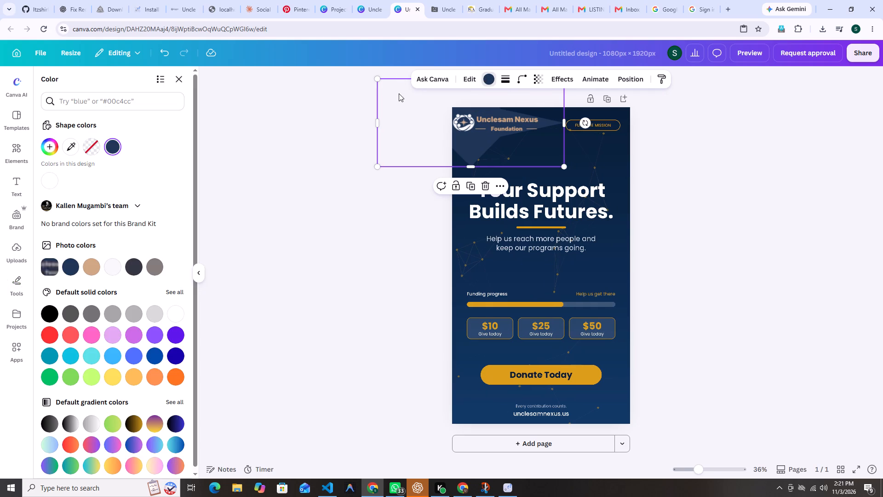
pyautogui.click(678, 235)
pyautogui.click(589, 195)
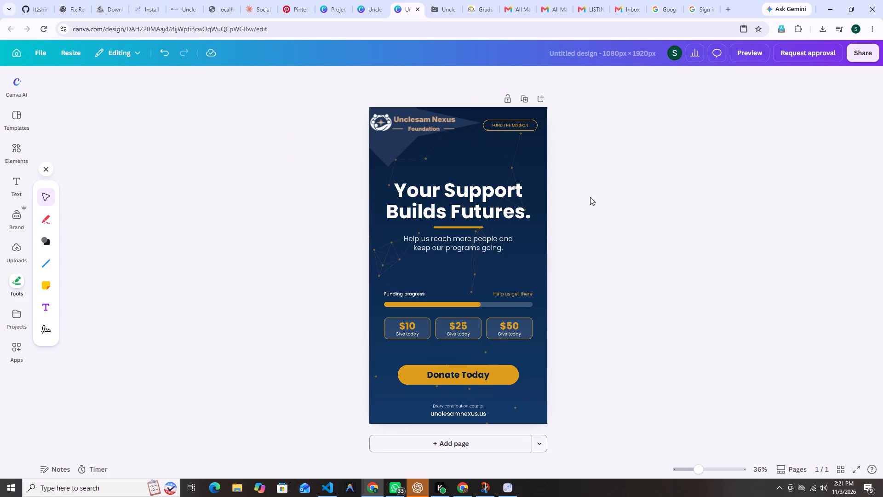
# Add the Pulse and Flicker add-on effects to the Unclesam Nexus Foundation logo.
pyautogui.click(402, 127)
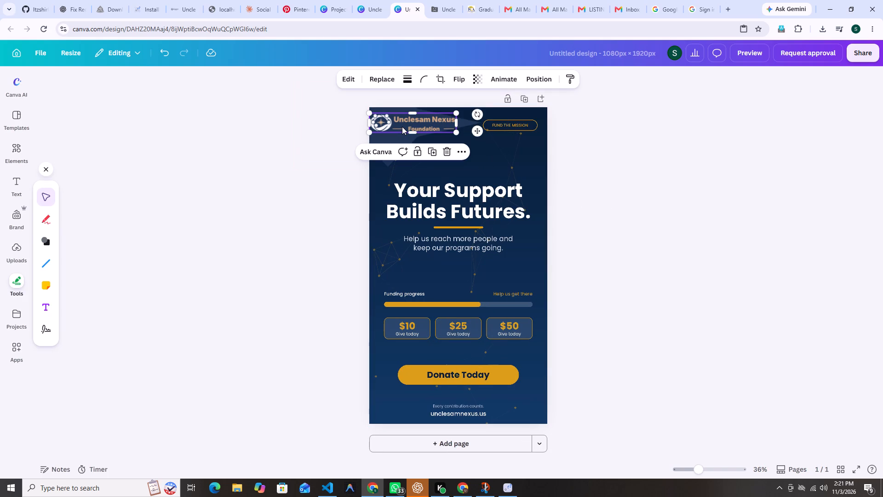
pyautogui.click(493, 80)
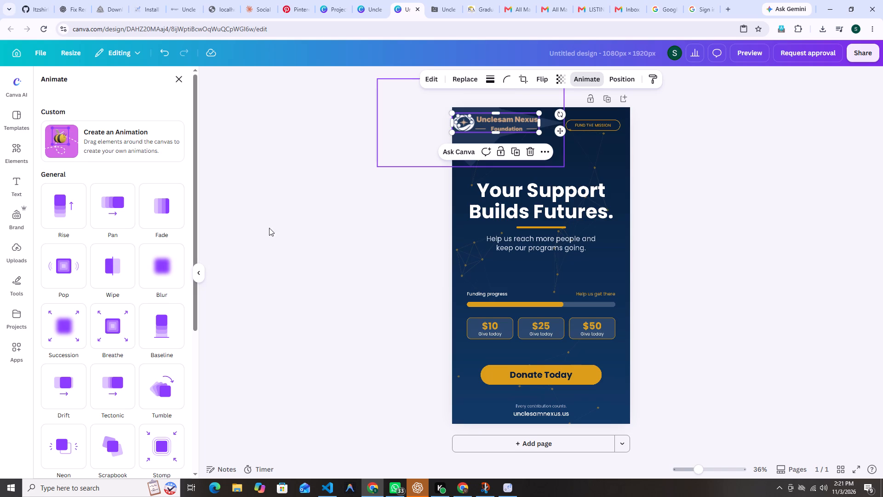
pyautogui.click(194, 219)
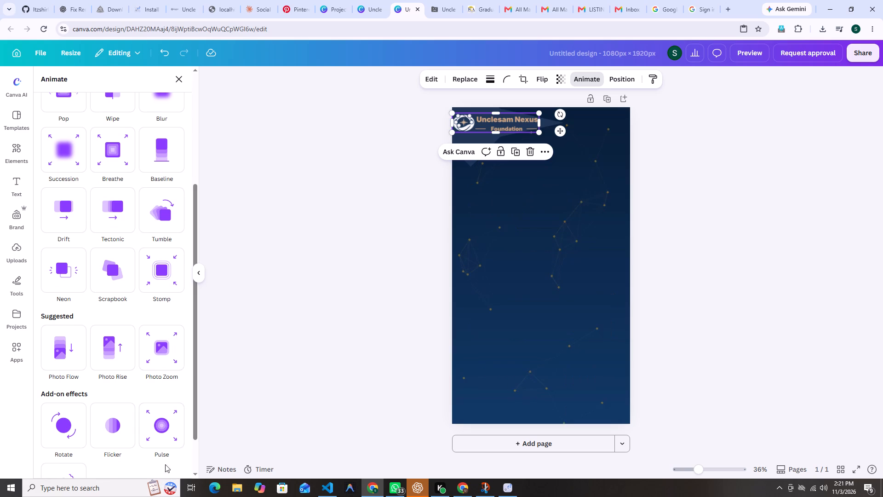
pyautogui.click(172, 424)
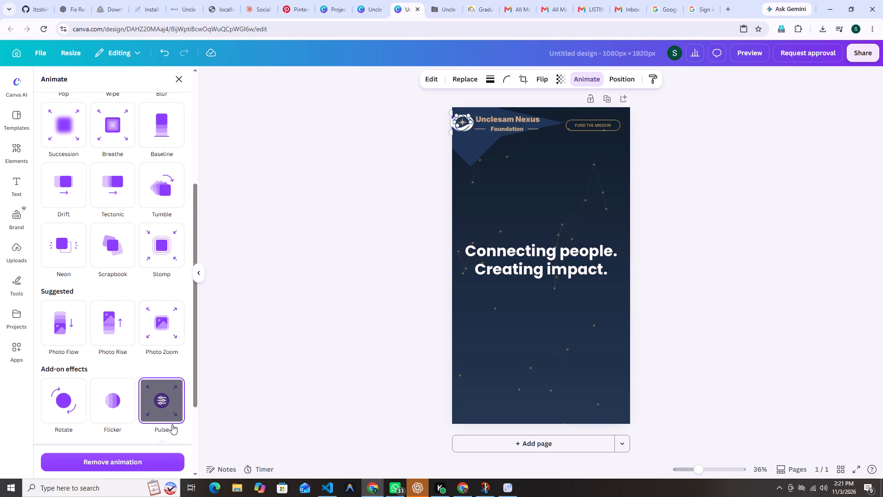
pyautogui.click(107, 398)
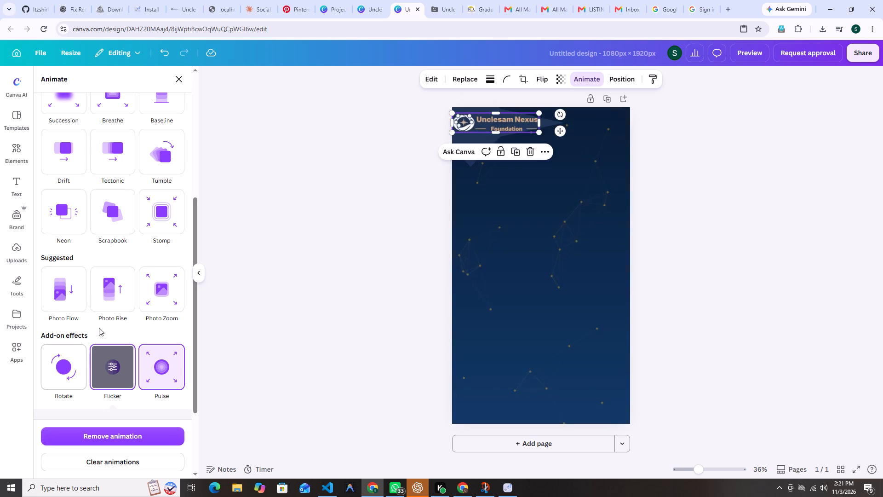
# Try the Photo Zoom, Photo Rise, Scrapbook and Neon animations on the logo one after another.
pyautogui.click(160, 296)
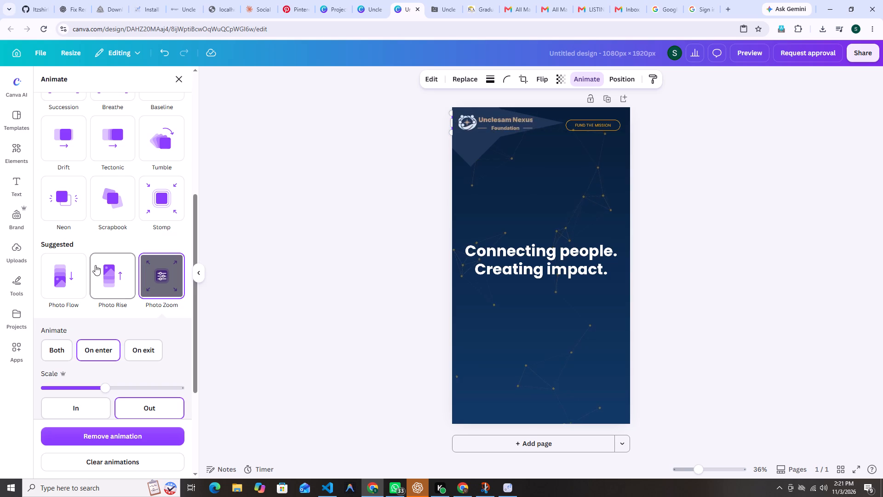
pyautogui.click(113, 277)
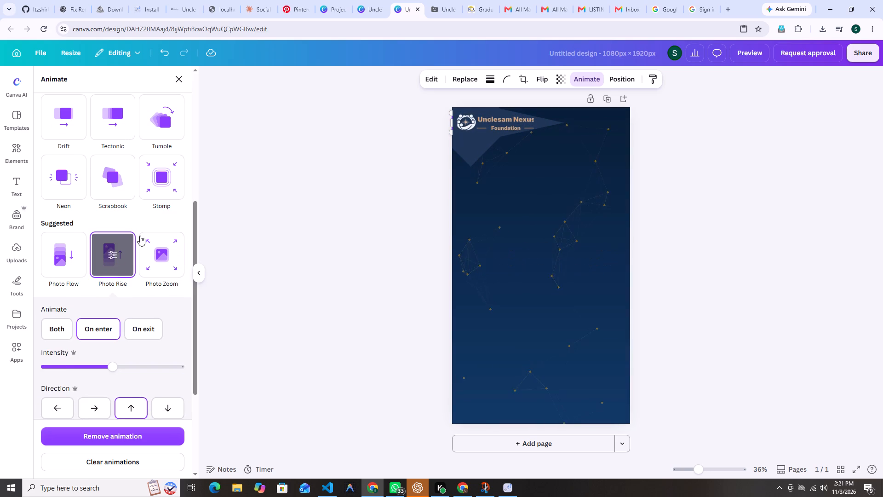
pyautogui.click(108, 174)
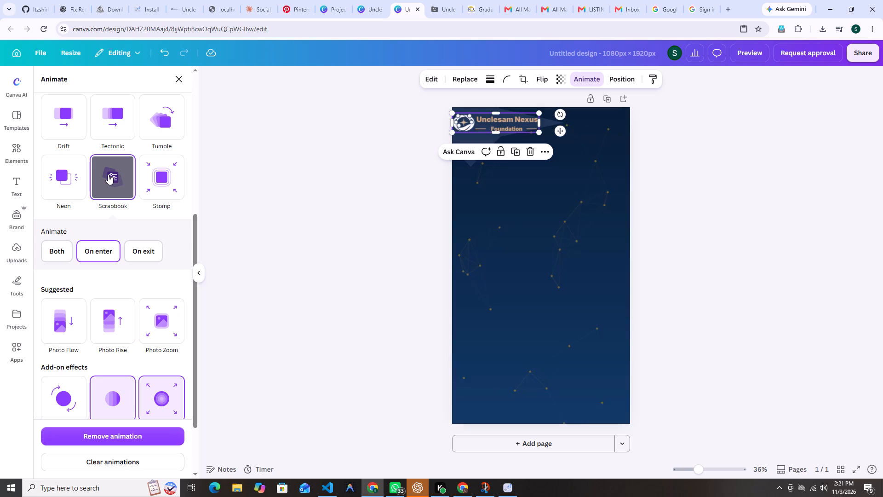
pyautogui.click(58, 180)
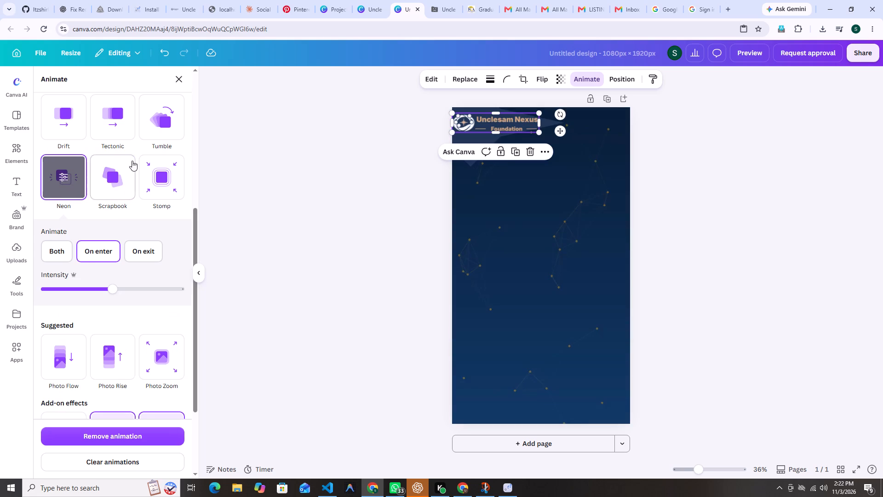
# Apply the Tumble animation to the Unclesam Nexus Foundation logo.
pyautogui.click(166, 116)
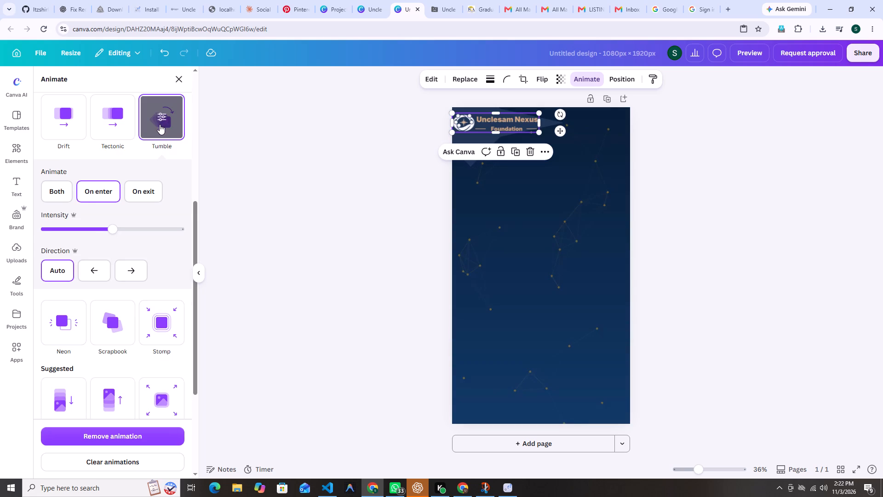
# Play the background video to check how the animated logo looks over it.
pyautogui.click(564, 247)
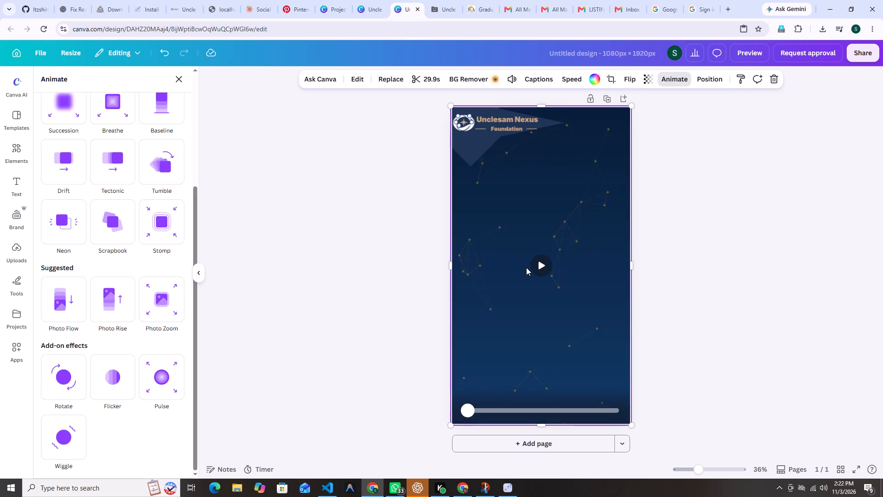
pyautogui.click(536, 267)
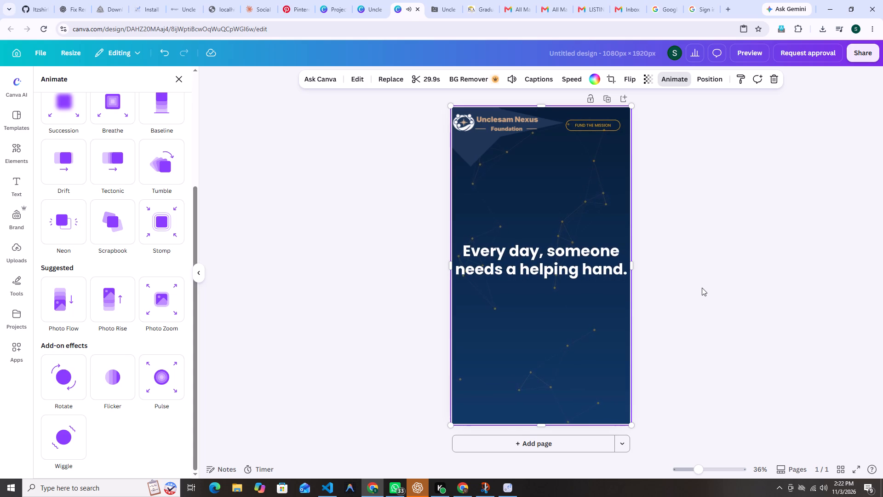
# Increase the intensity of the logo's Pulse effect to a bit above the middle of its range.
pyautogui.click(513, 130)
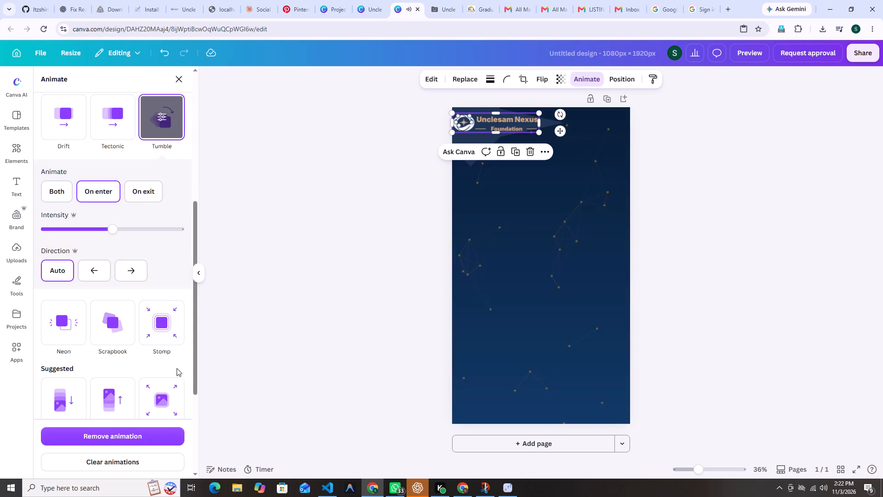
pyautogui.click(195, 357)
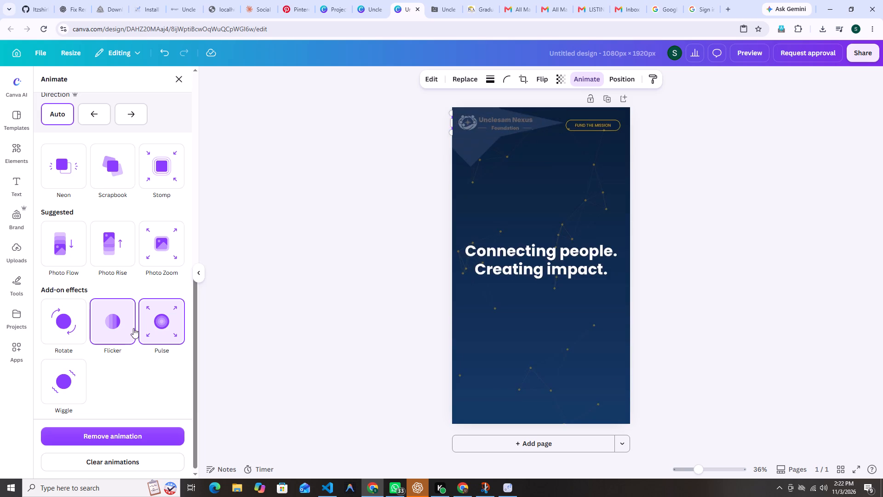
pyautogui.click(152, 325)
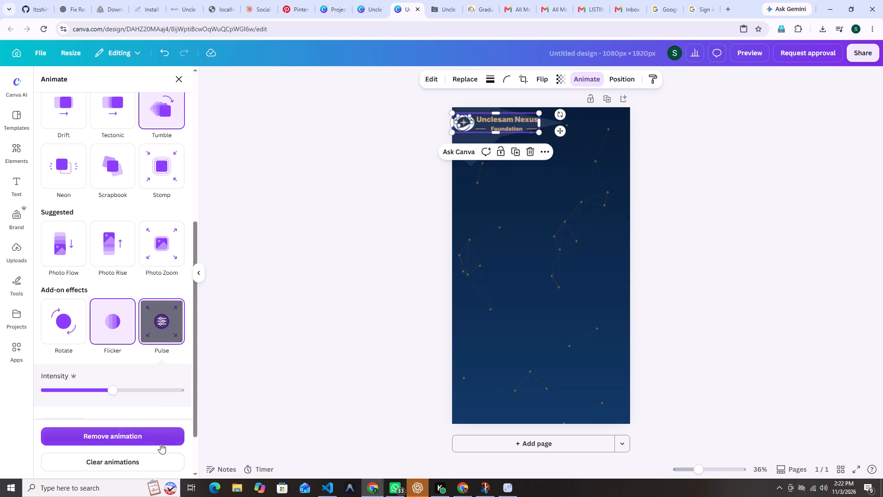
pyautogui.click(223, 424)
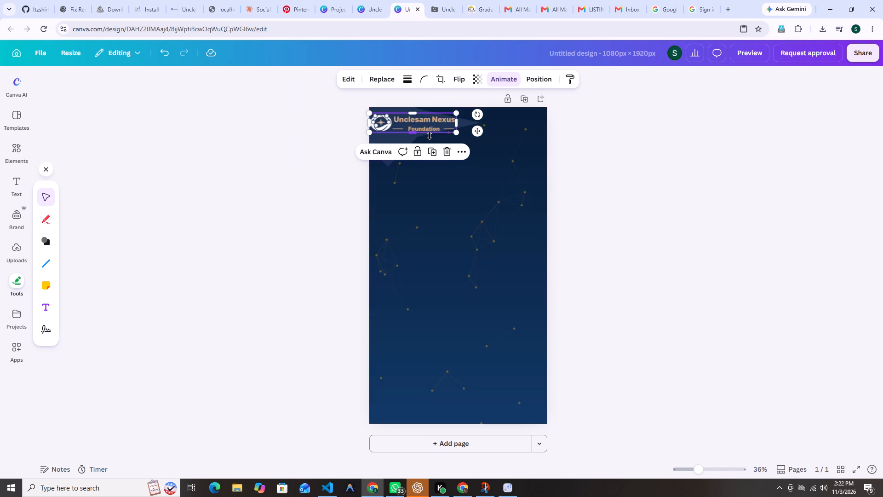
pyautogui.click(508, 81)
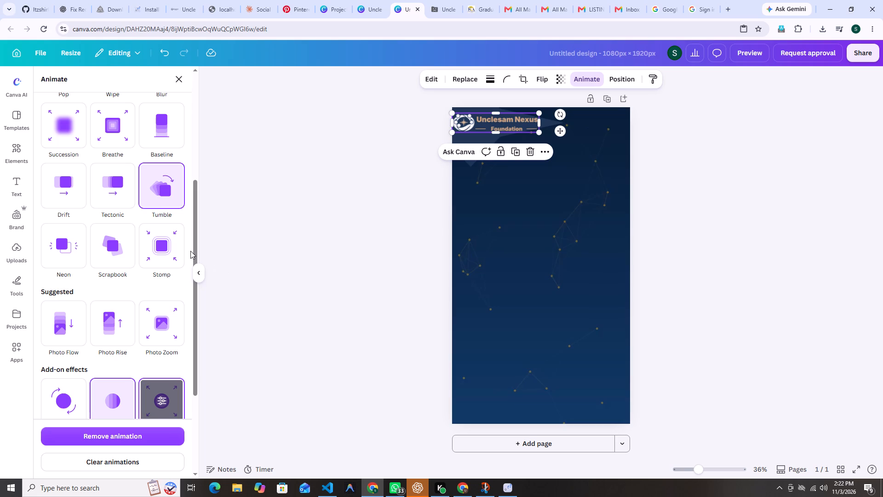
pyautogui.moveTo(196, 253); pyautogui.dragTo(190, 322)
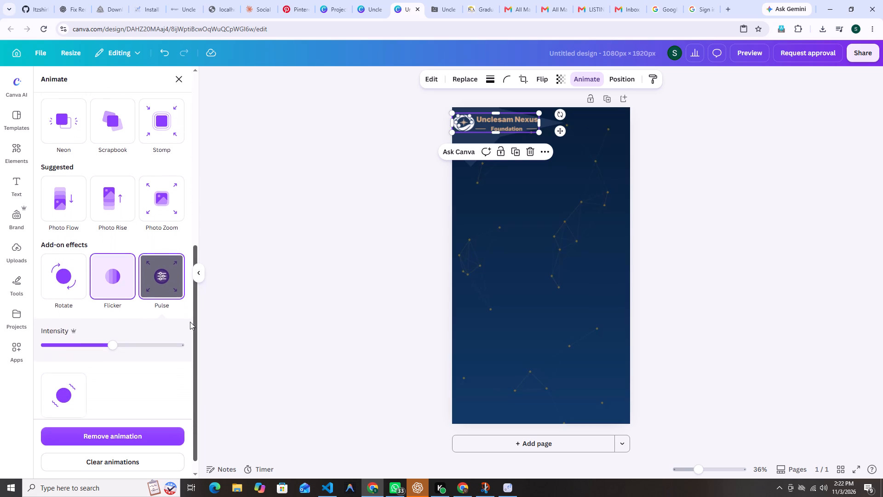
pyautogui.moveTo(190, 322); pyautogui.dragTo(189, 352)
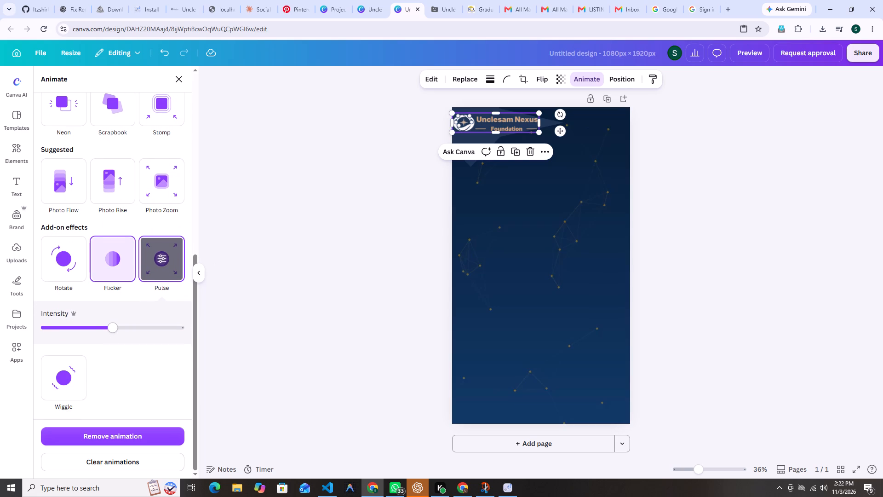
pyautogui.moveTo(110, 331); pyautogui.dragTo(130, 339)
pyautogui.click(223, 422)
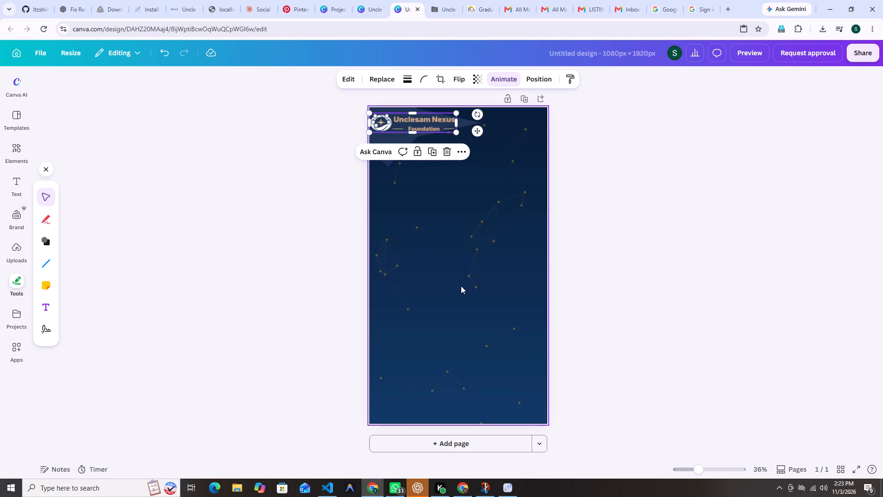
# Play the background video to check the logo overlay with the stronger Pulse effect.
pyautogui.click(460, 300)
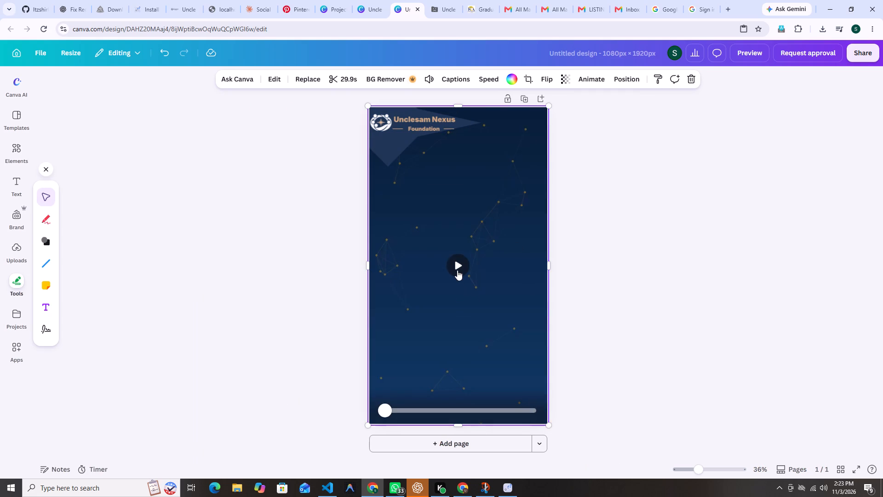
pyautogui.click(457, 270)
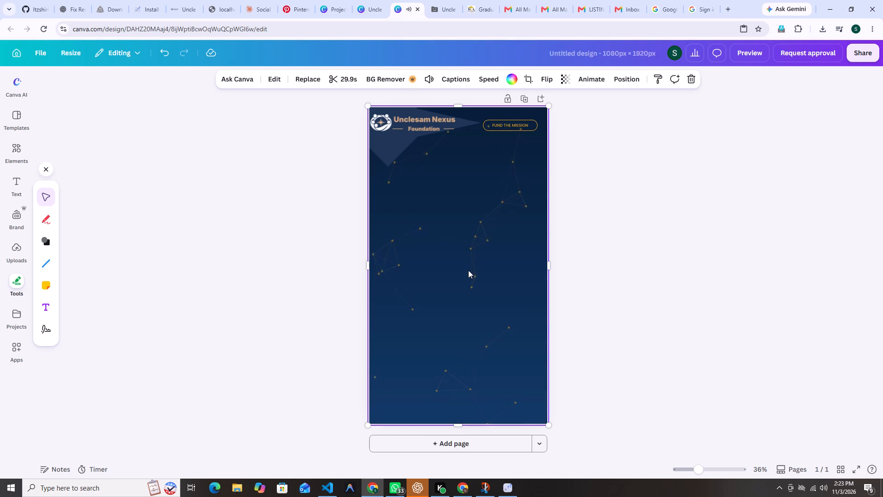
pyautogui.click(411, 123)
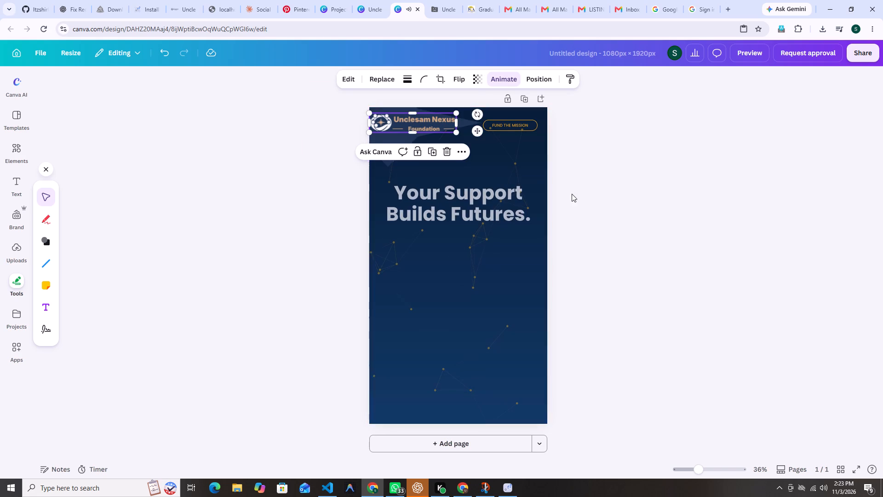
# Play the background video to its end, and replay it from the start to review the animated logo overlay.
pyautogui.click(499, 312)
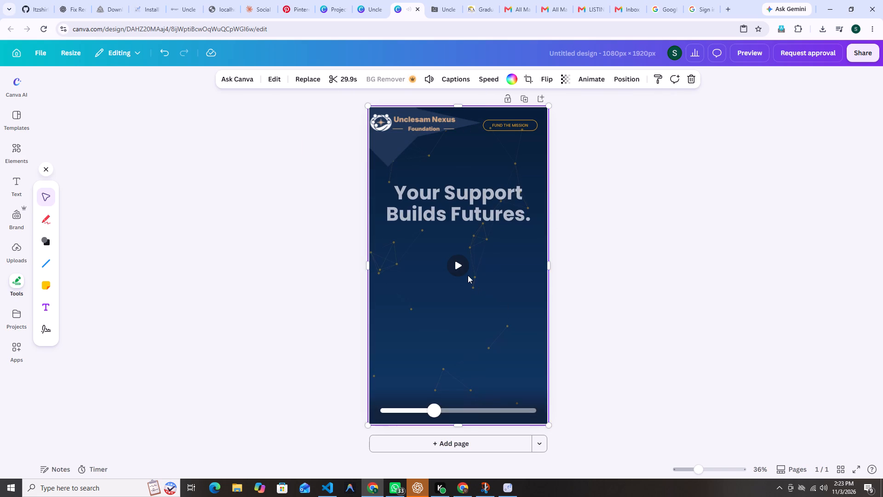
pyautogui.click(468, 275)
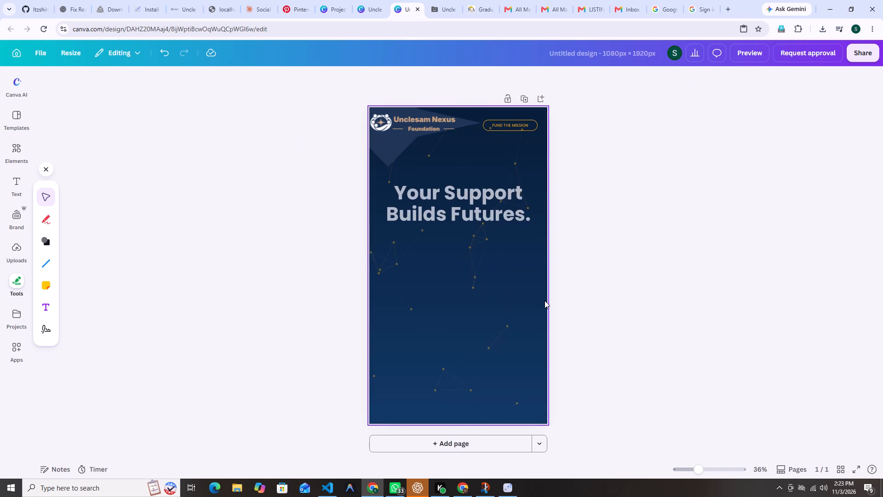
pyautogui.click(482, 314)
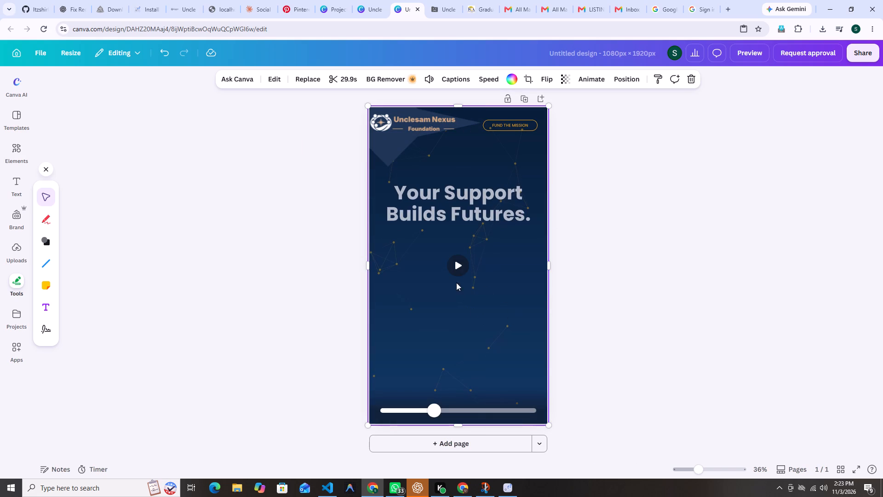
pyautogui.click(455, 262)
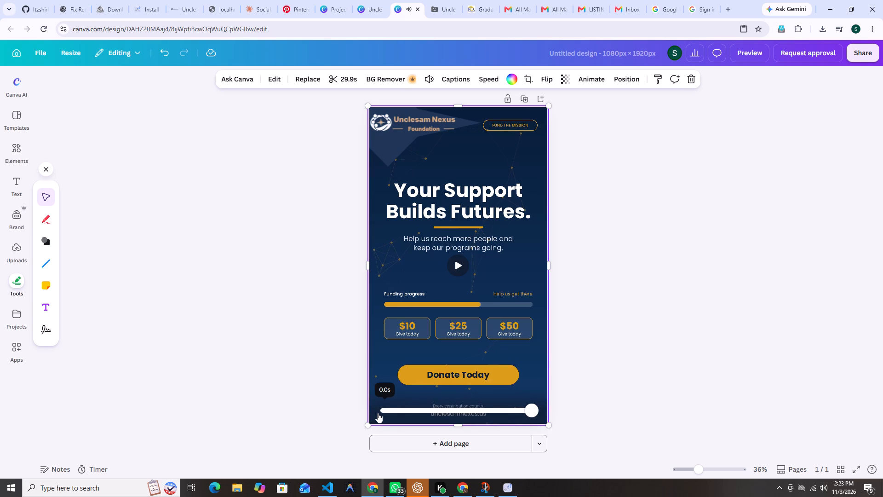
pyautogui.click(383, 411)
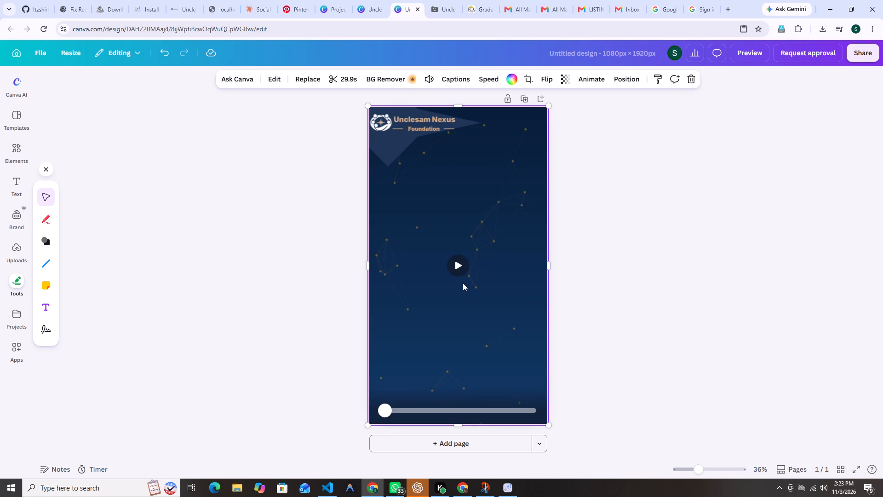
pyautogui.click(459, 268)
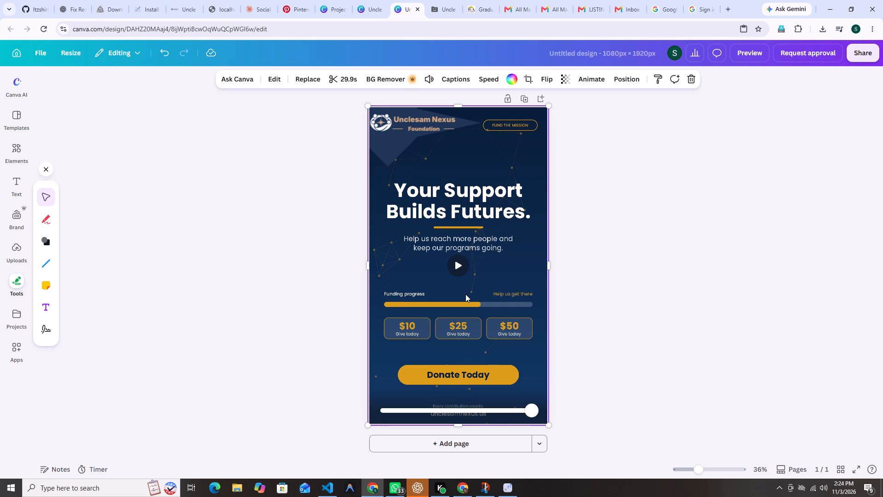
# Set the Foundation logo's Tumble animation to Both enter and exit, with its intensity slightly above the middle of the range.
pyautogui.click(434, 126)
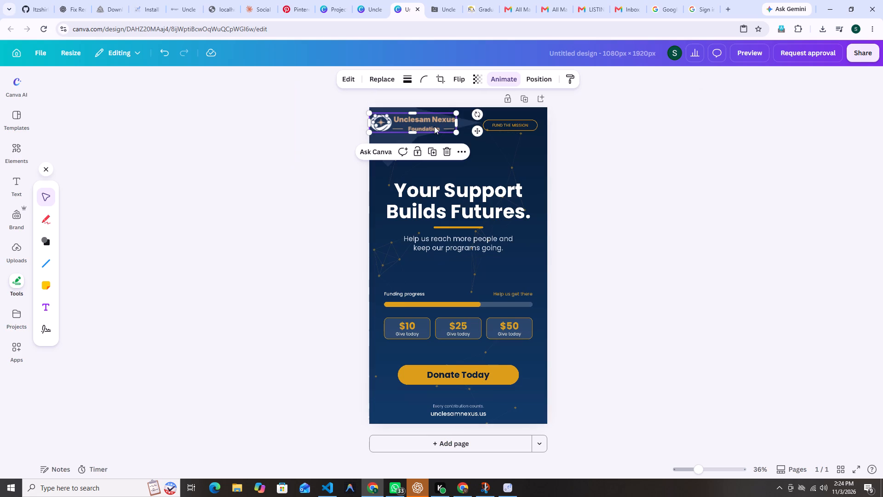
pyautogui.click(459, 154)
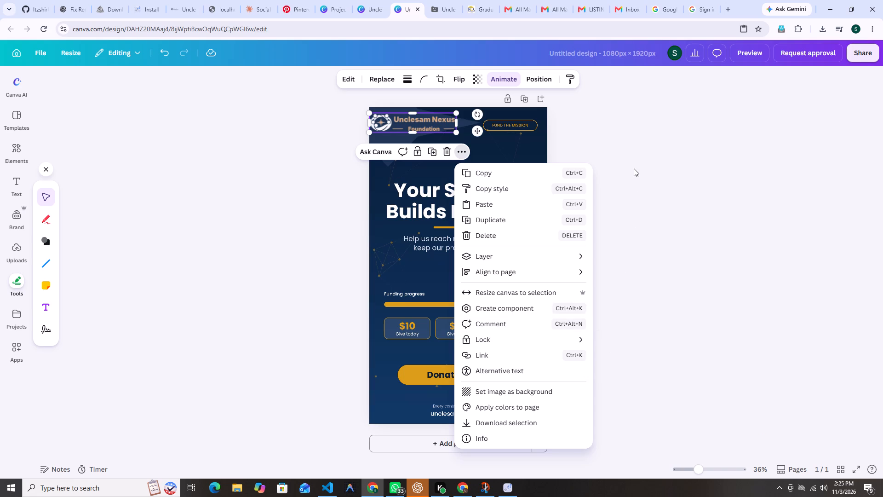
pyautogui.click(503, 74)
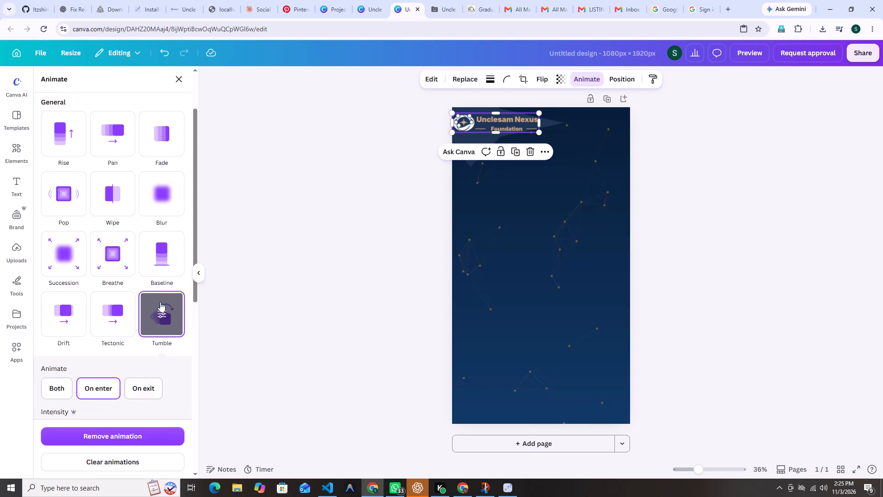
pyautogui.moveTo(196, 241); pyautogui.dragTo(189, 279)
pyautogui.click(55, 308)
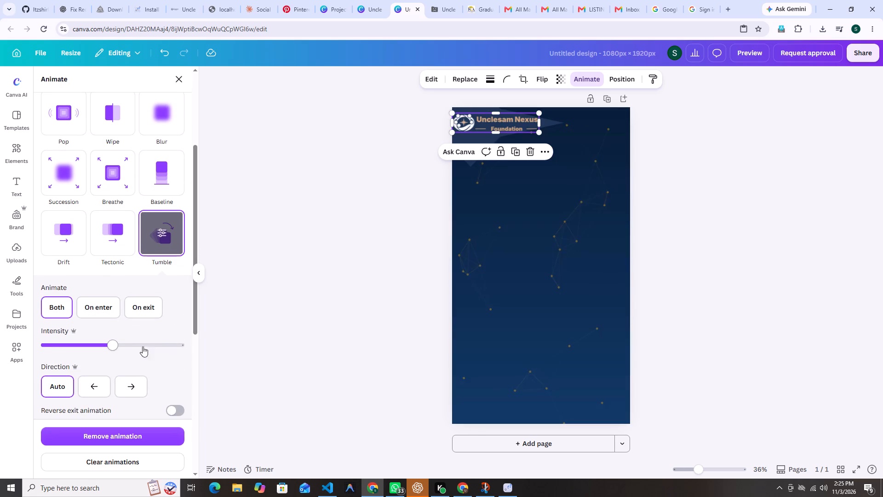
pyautogui.moveTo(114, 347); pyautogui.dragTo(121, 346)
pyautogui.click(198, 321)
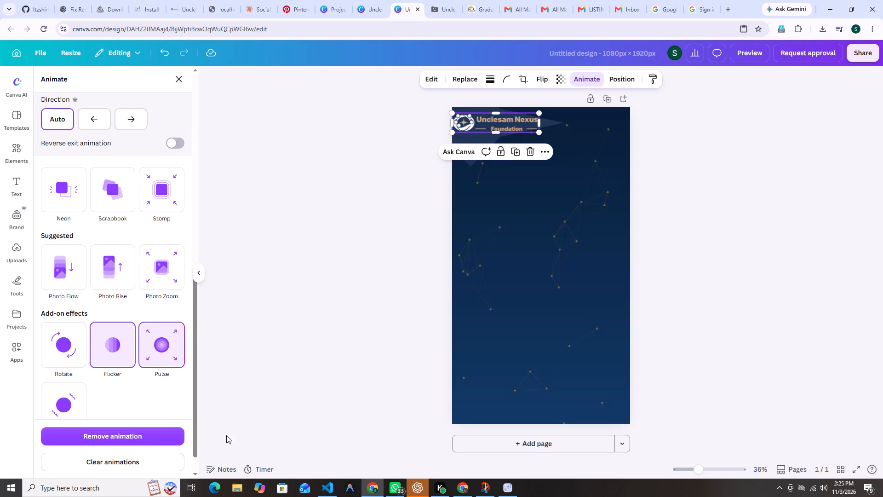
# Play the background video to check the logo overlay with the adjusted Tumble animation.
pyautogui.click(322, 396)
pyautogui.click(503, 388)
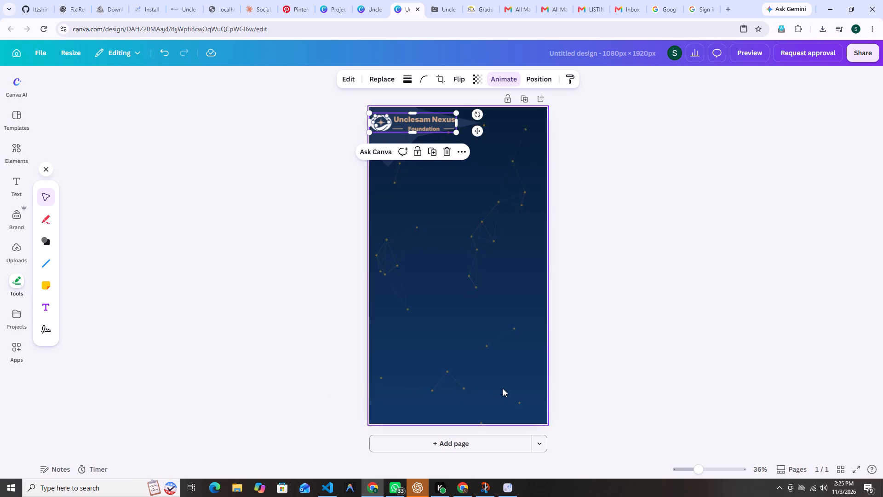
pyautogui.click(459, 270)
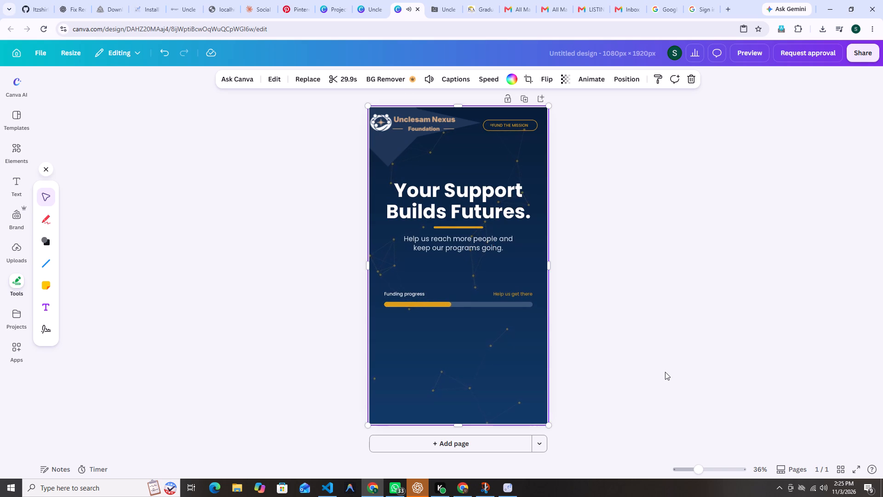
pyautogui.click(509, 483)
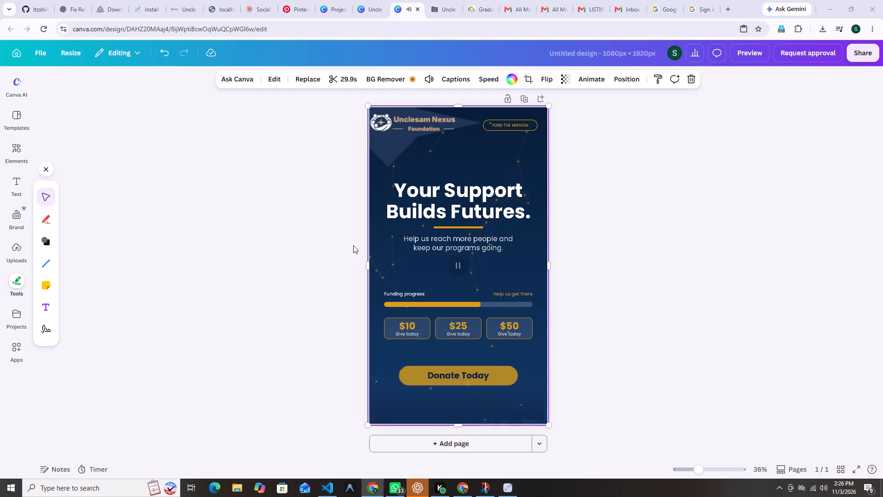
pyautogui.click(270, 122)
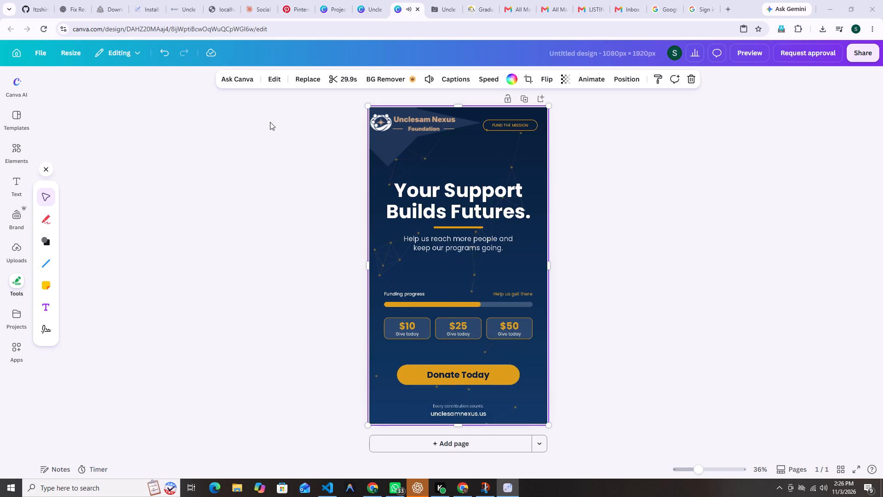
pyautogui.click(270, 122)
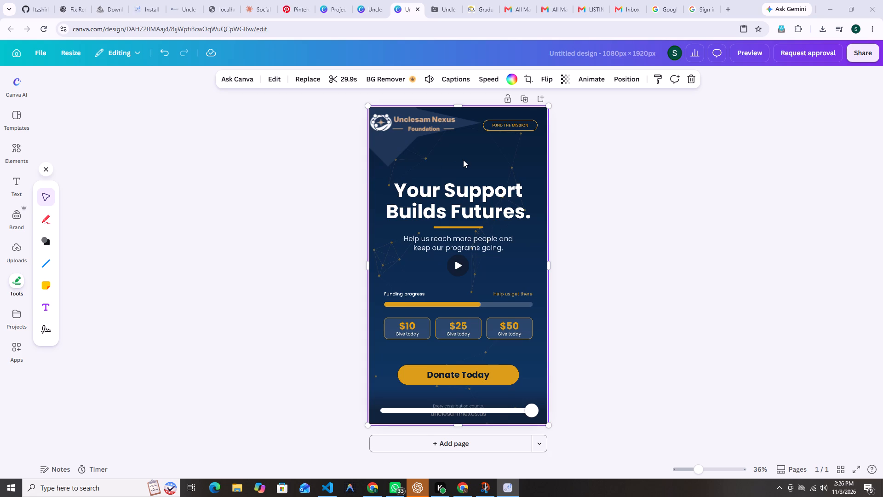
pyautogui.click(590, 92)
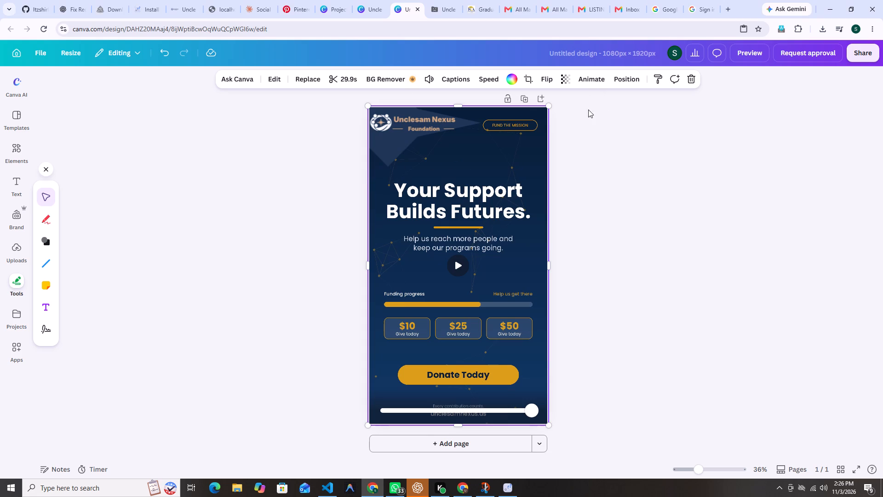
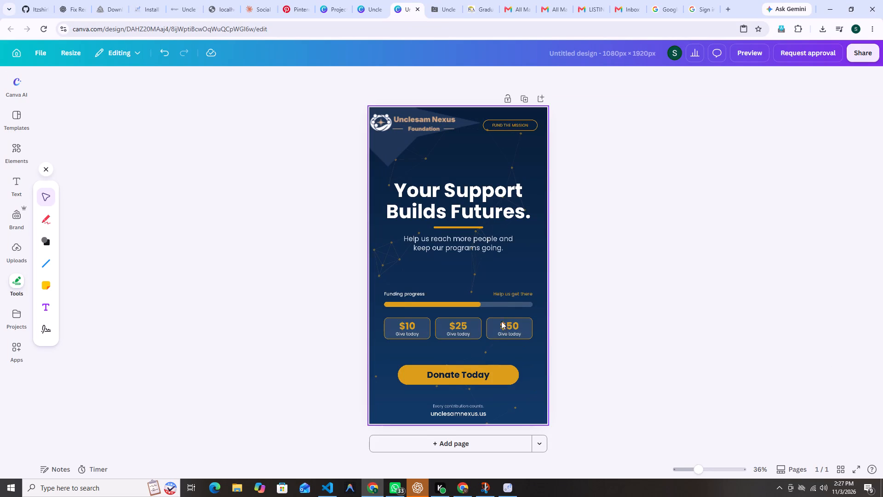
# Select the full-page background funding video on the canvas.
pyautogui.click(490, 306)
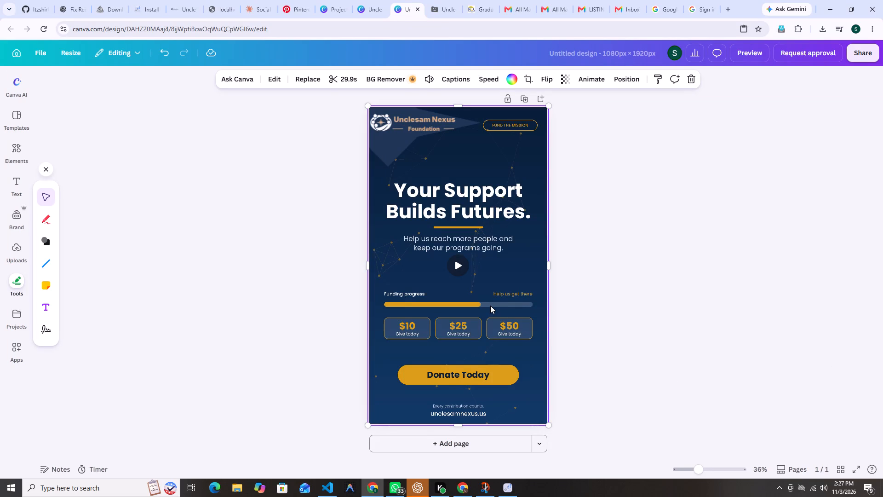